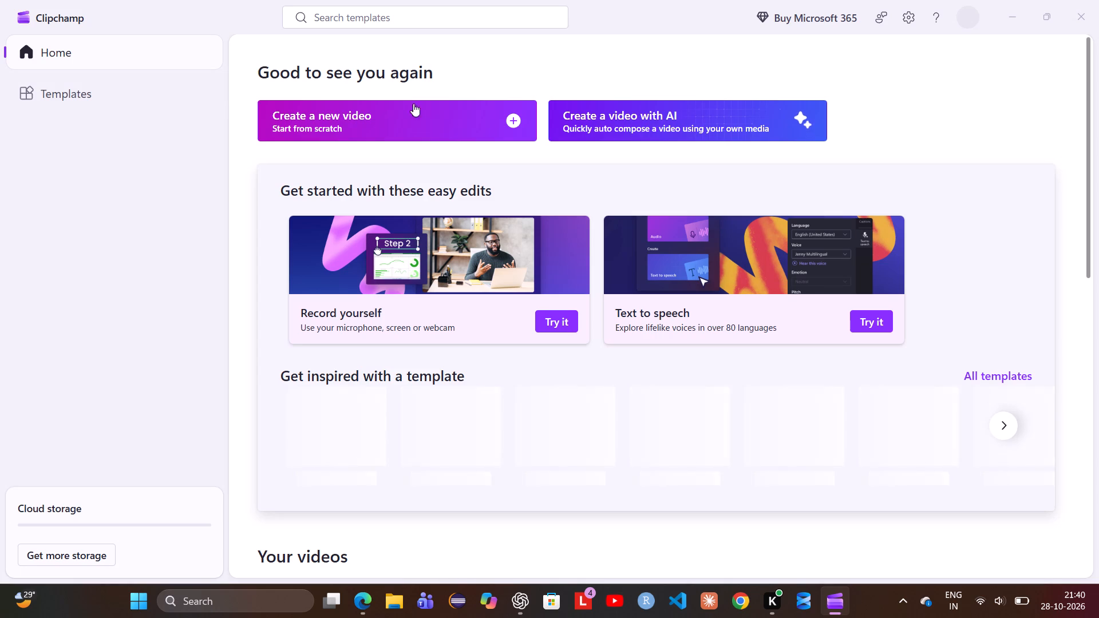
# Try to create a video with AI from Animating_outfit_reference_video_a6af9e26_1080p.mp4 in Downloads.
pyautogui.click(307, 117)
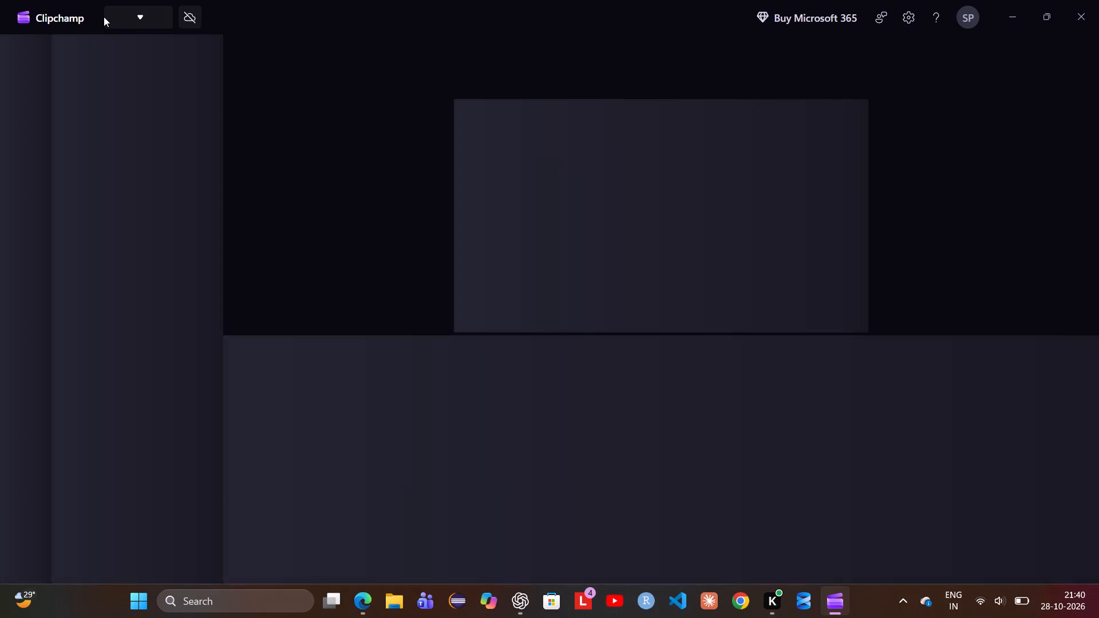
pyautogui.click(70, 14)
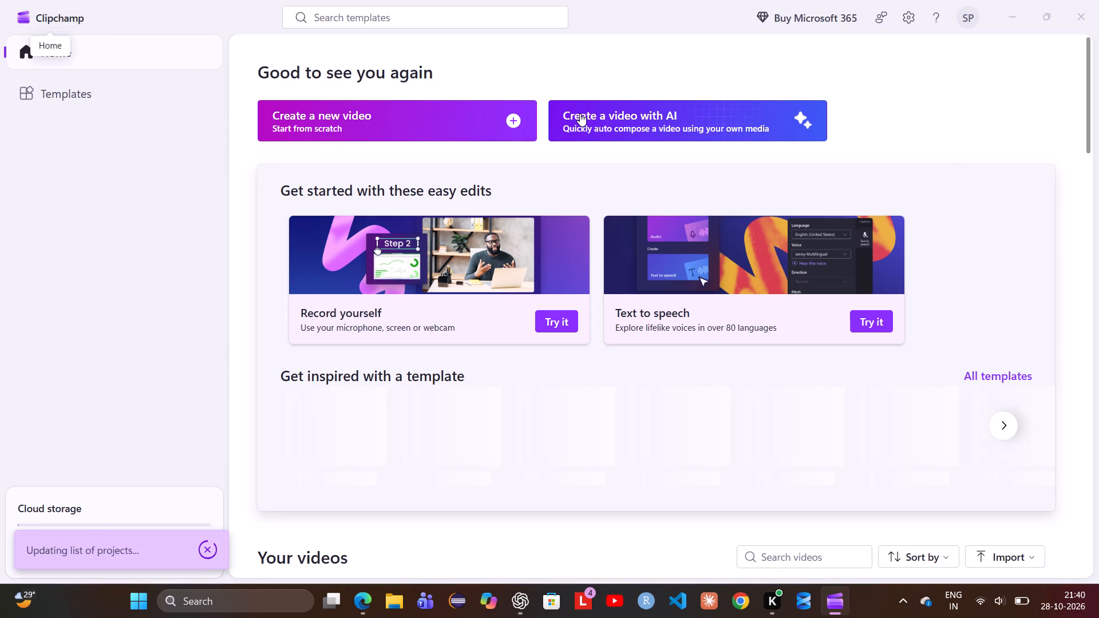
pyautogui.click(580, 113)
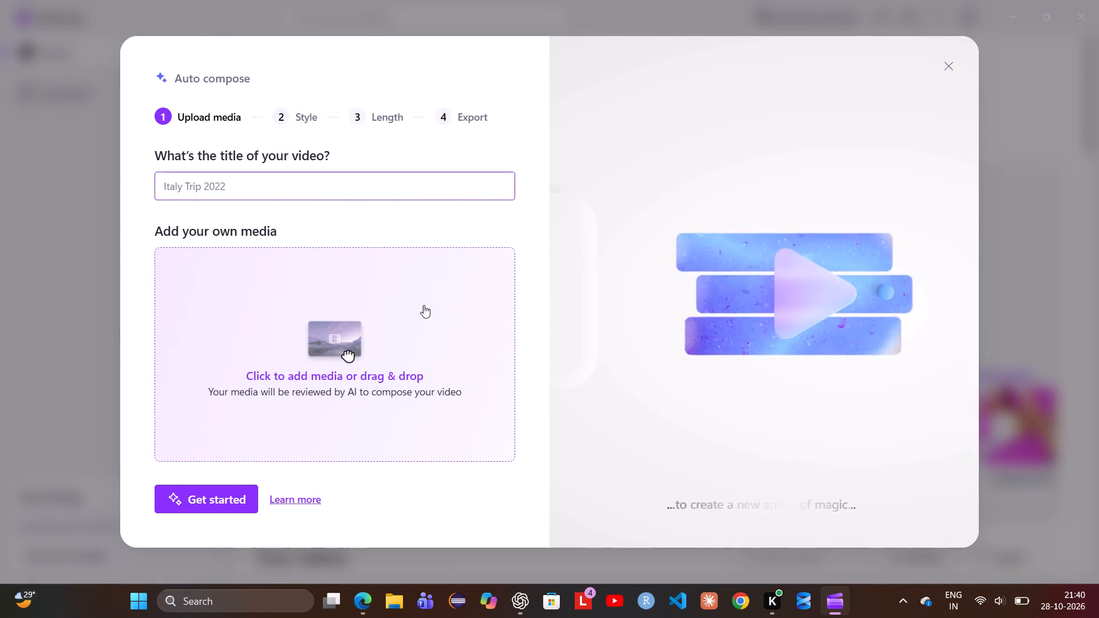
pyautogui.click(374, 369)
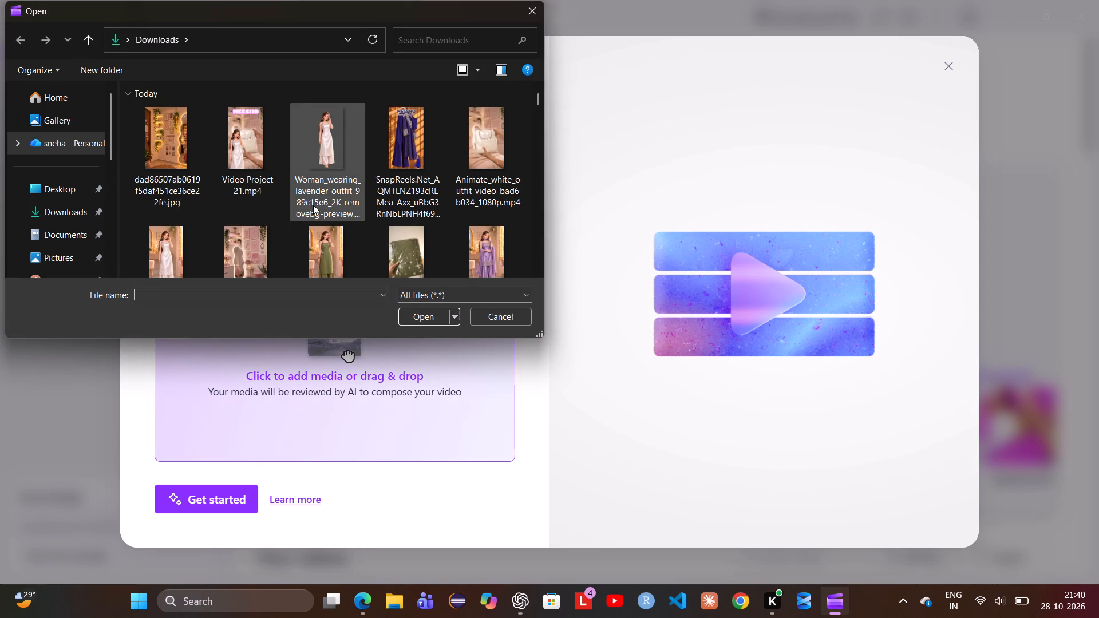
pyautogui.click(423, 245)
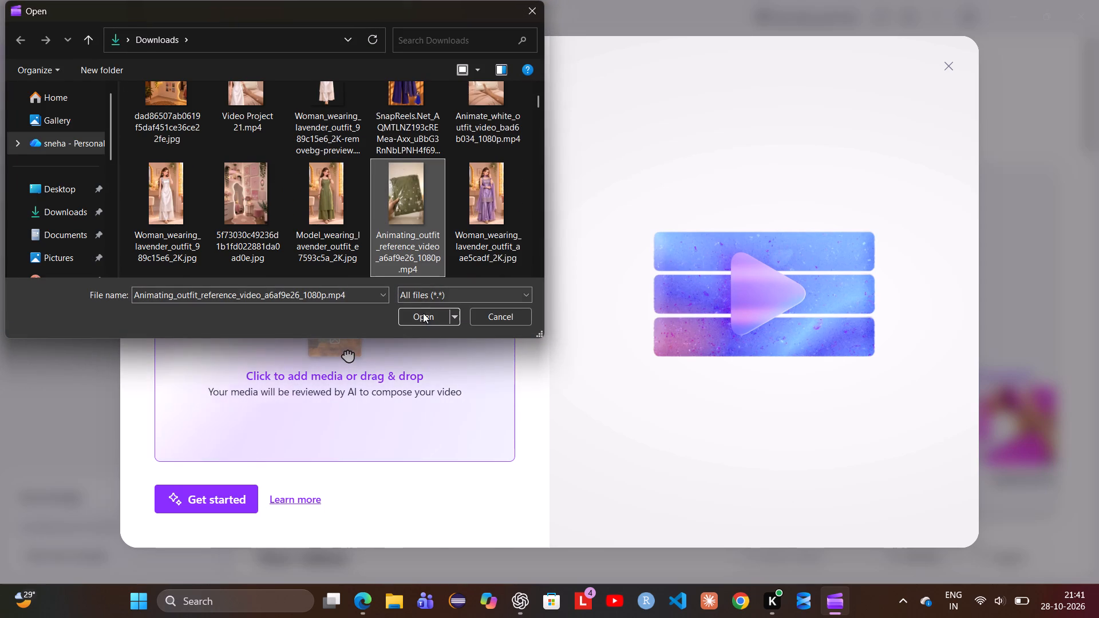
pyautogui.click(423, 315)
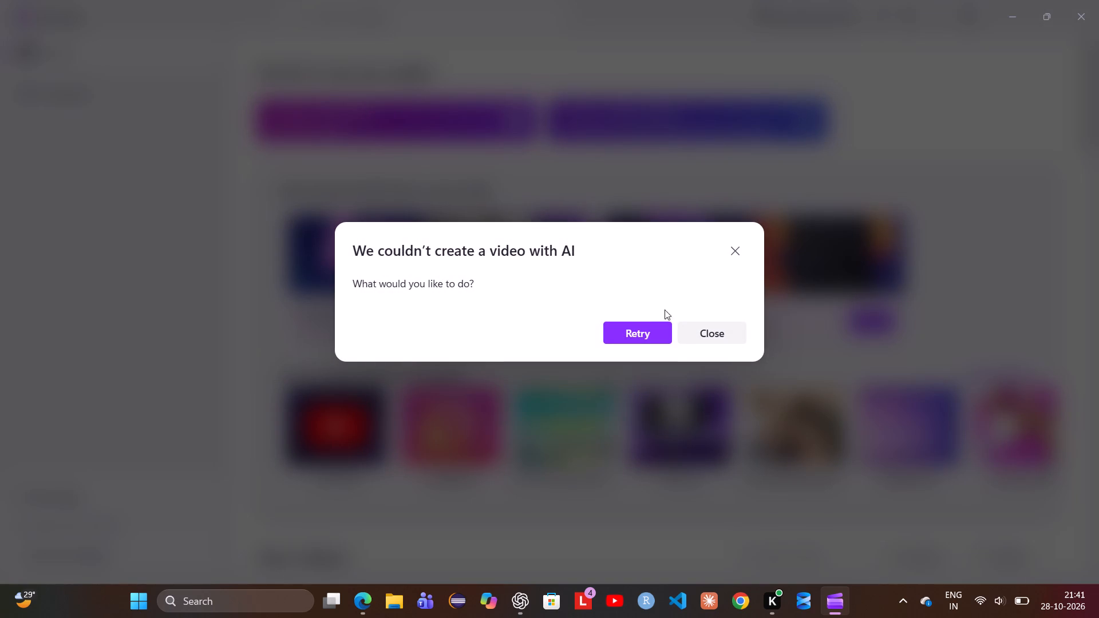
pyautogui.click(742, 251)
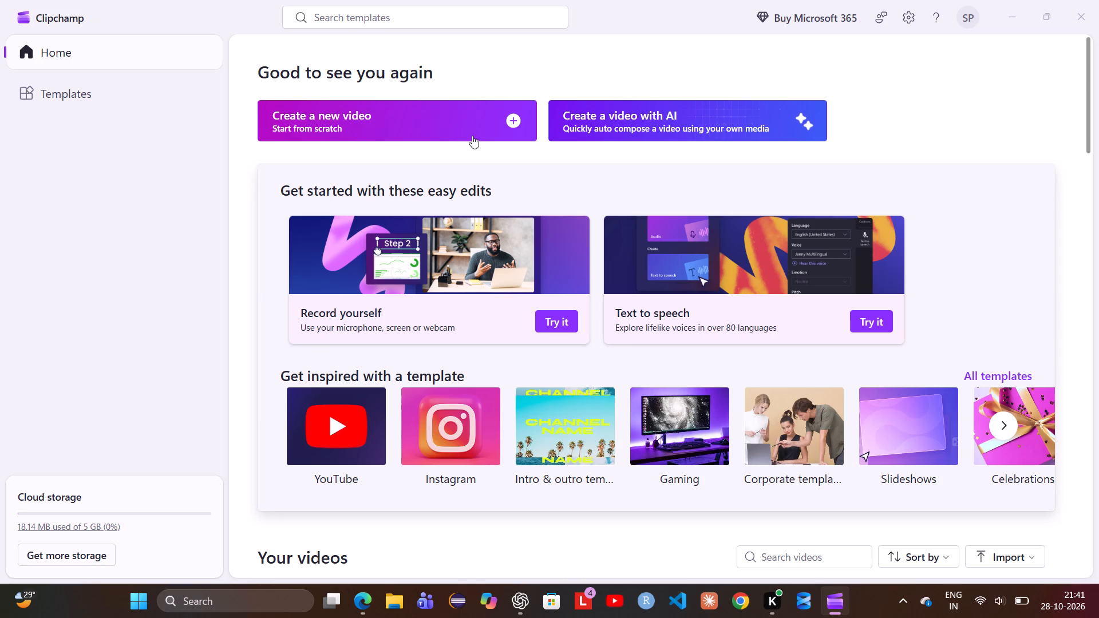
# Create a new video from scratch and import Animating_outfit_reference_video_a6af9e26_1080p.mp4 from Downloads.
pyautogui.click(440, 127)
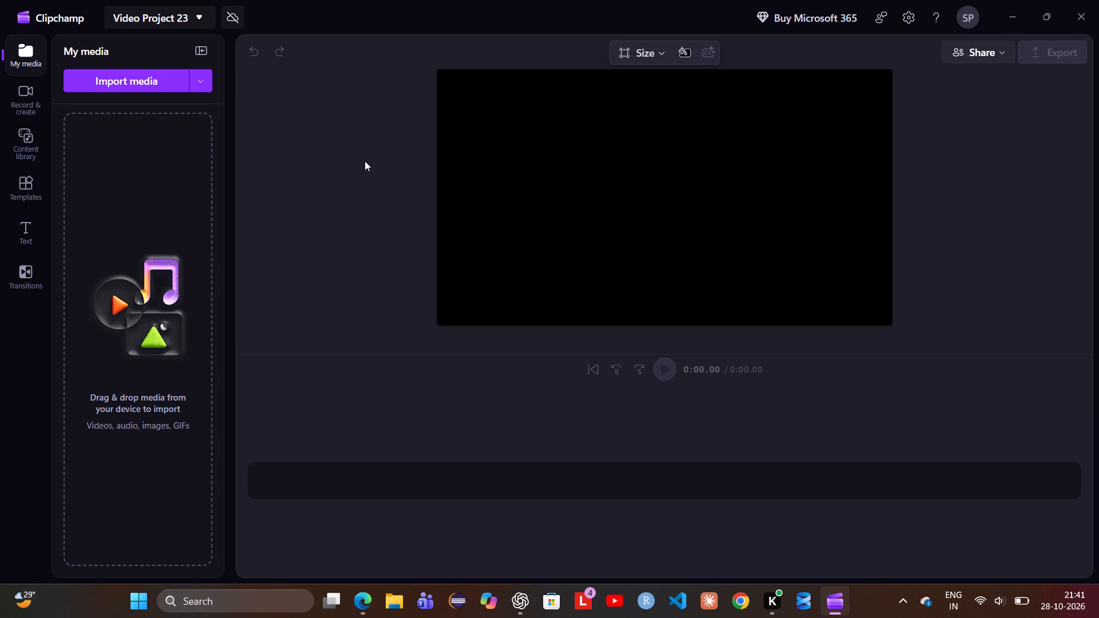
pyautogui.click(157, 77)
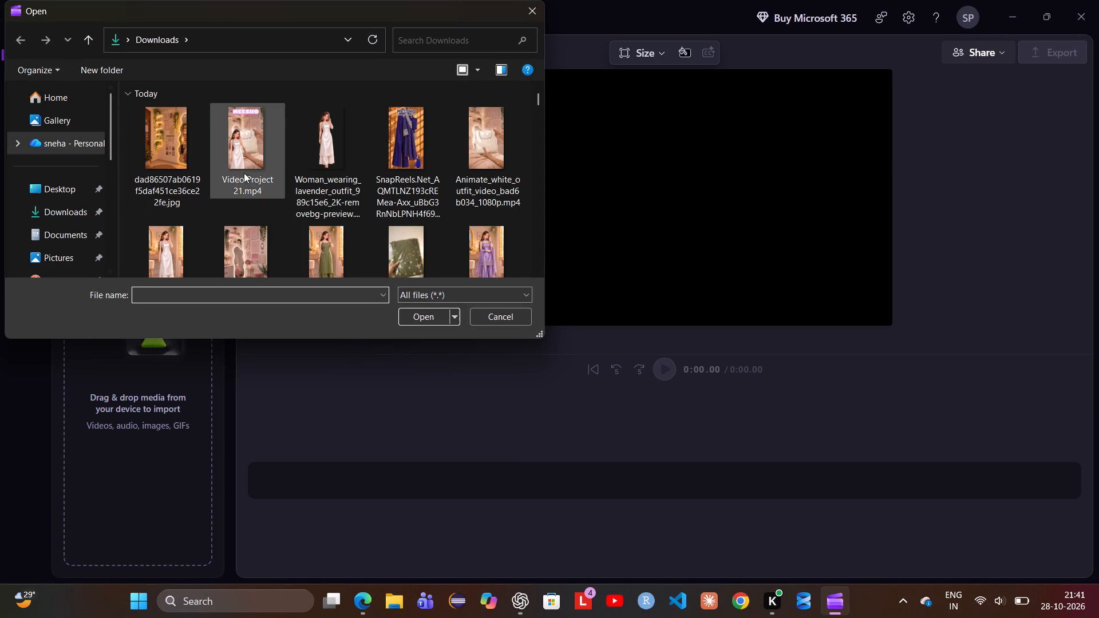
pyautogui.click(391, 235)
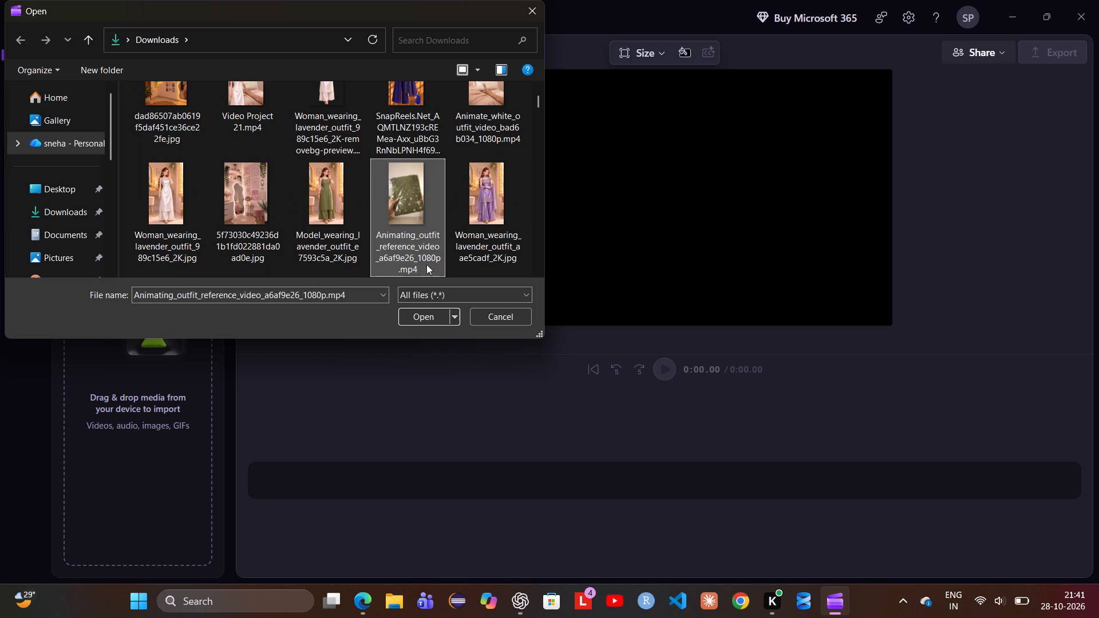
pyautogui.click(430, 312)
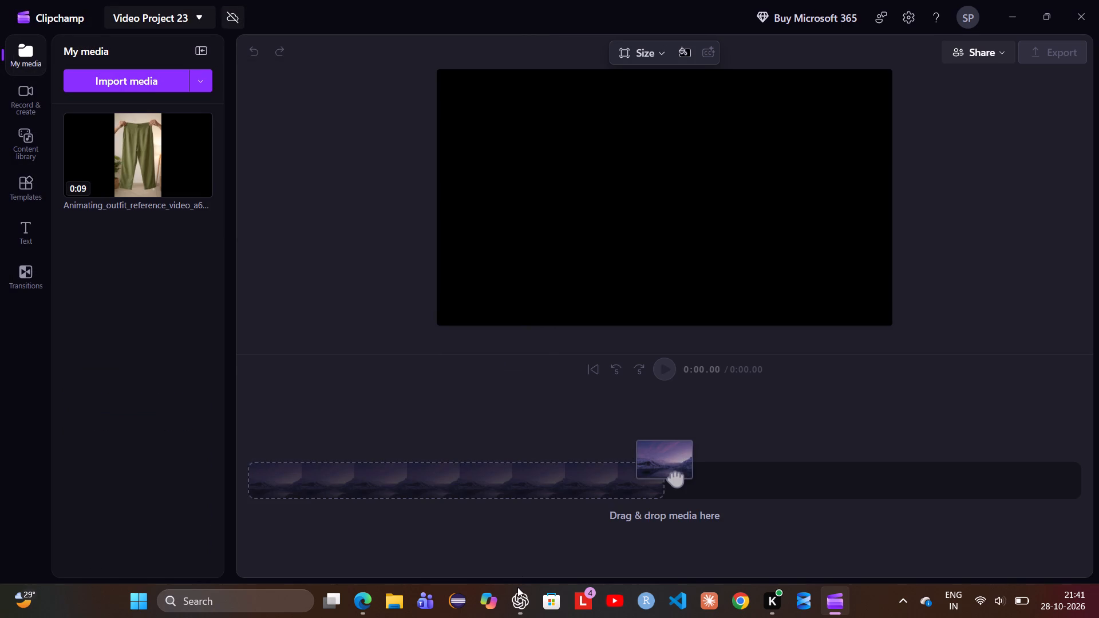
pyautogui.click(517, 587)
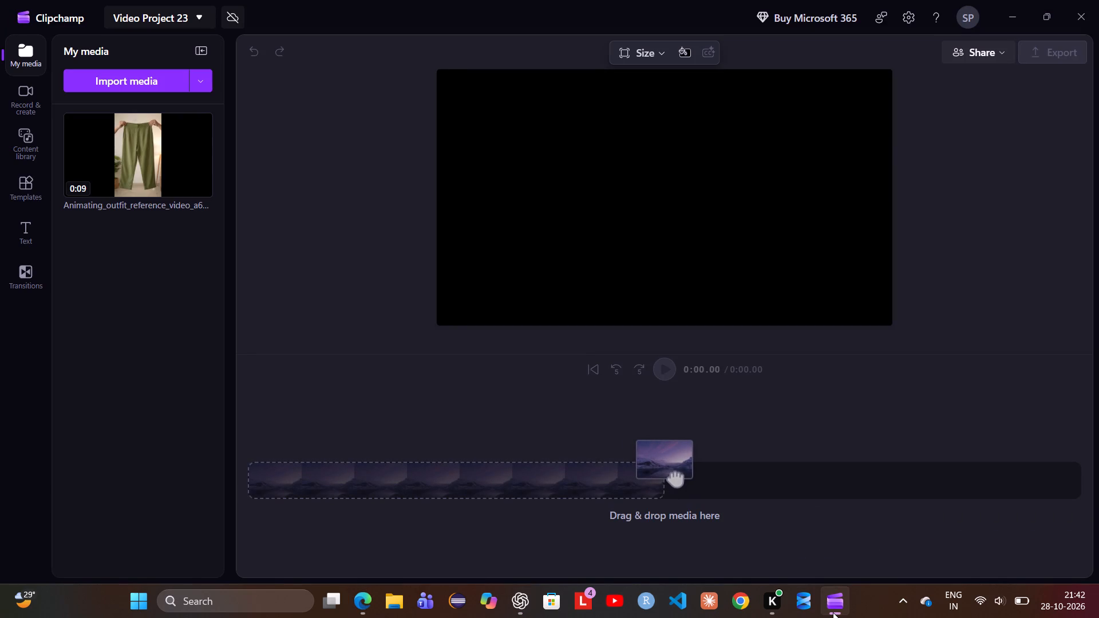
pyautogui.click(160, 85)
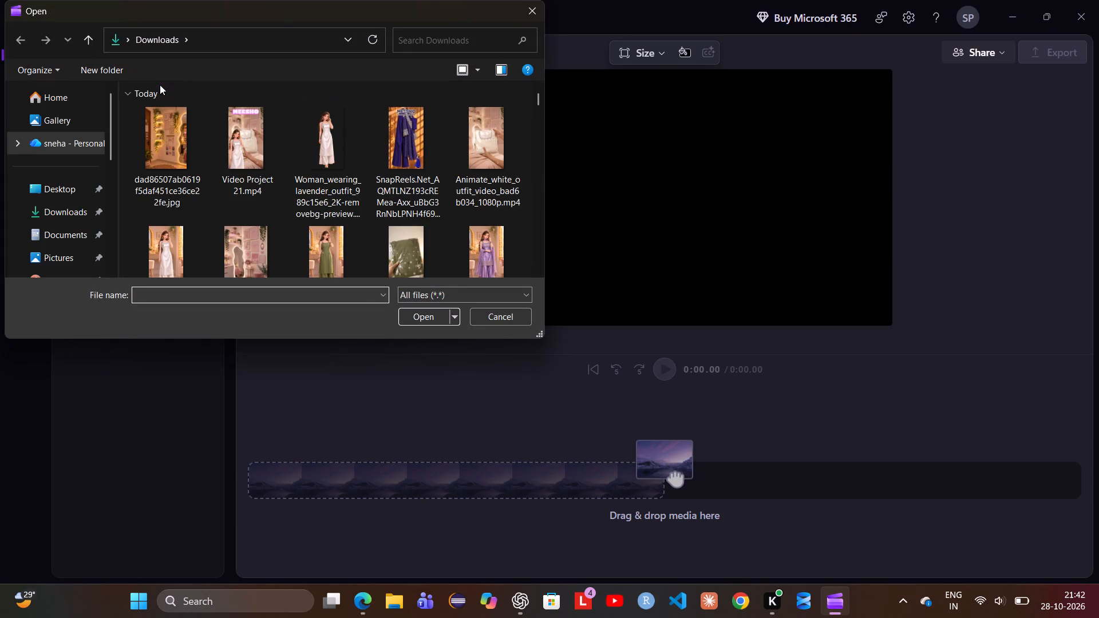
pyautogui.click(391, 140)
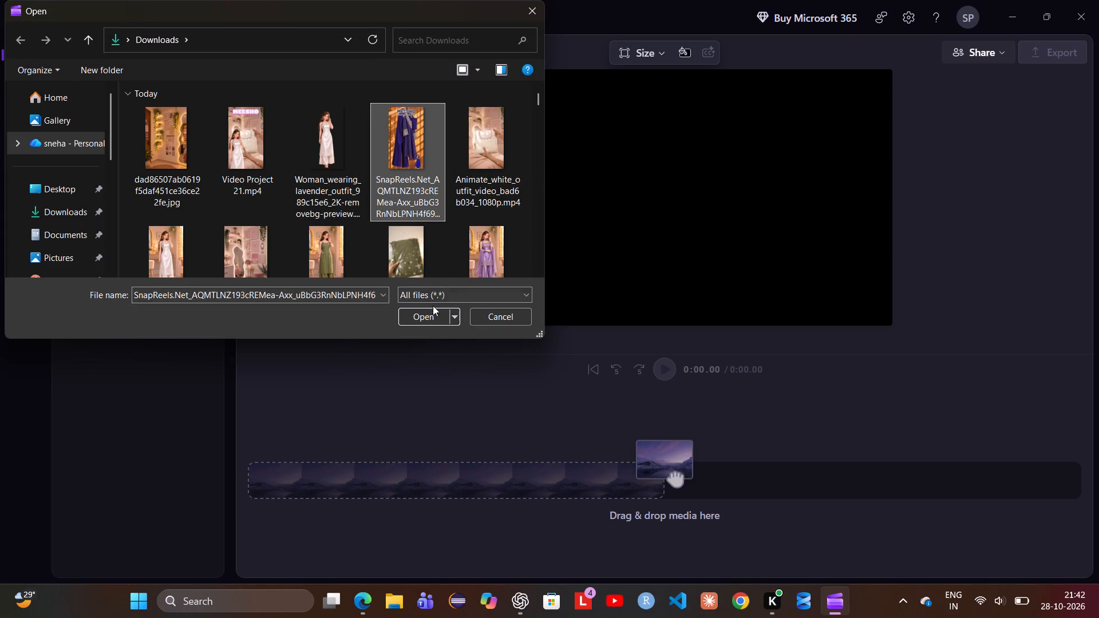
pyautogui.click(433, 318)
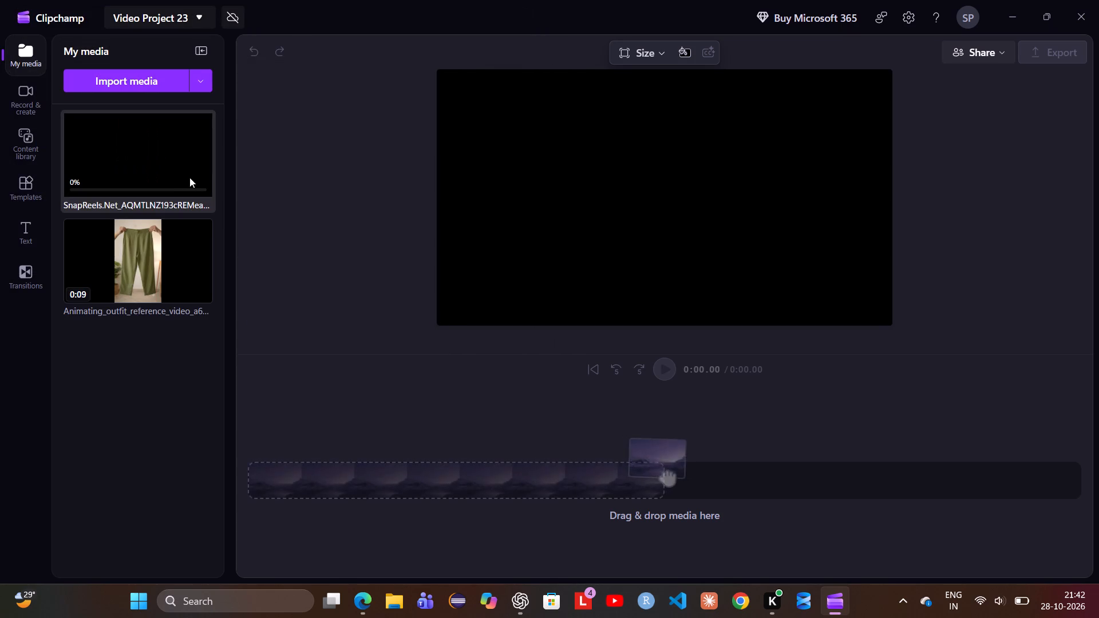
# Add the green outfit clip to the timeline and place the SnapReels clip on a track below it, starting at about 0:00.21.
pyautogui.click(200, 296)
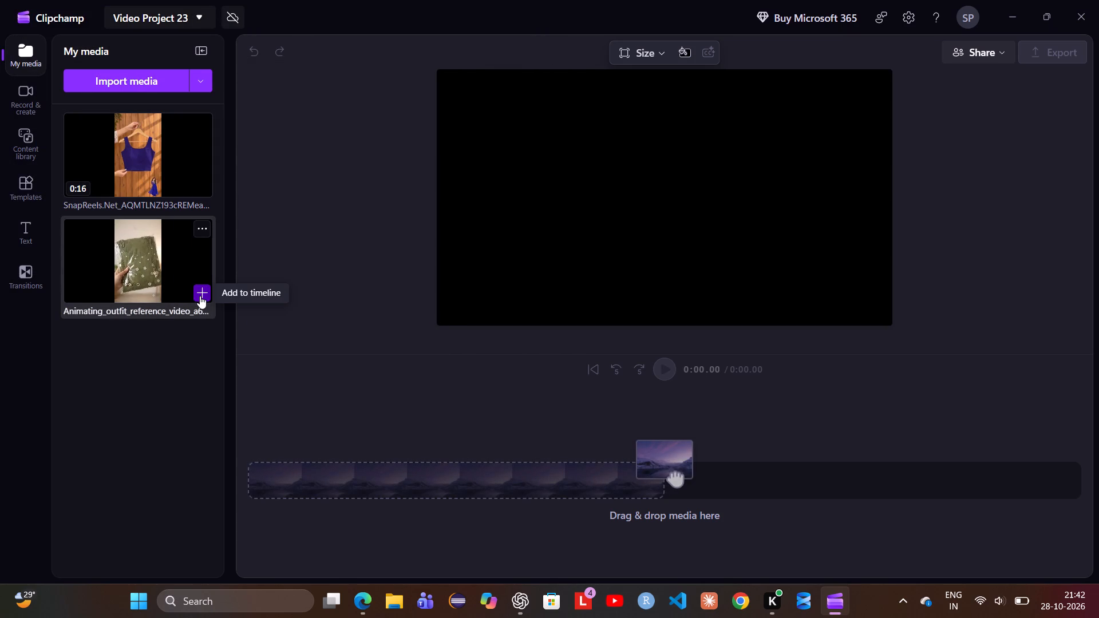
pyautogui.moveTo(156, 152); pyautogui.dragTo(352, 520)
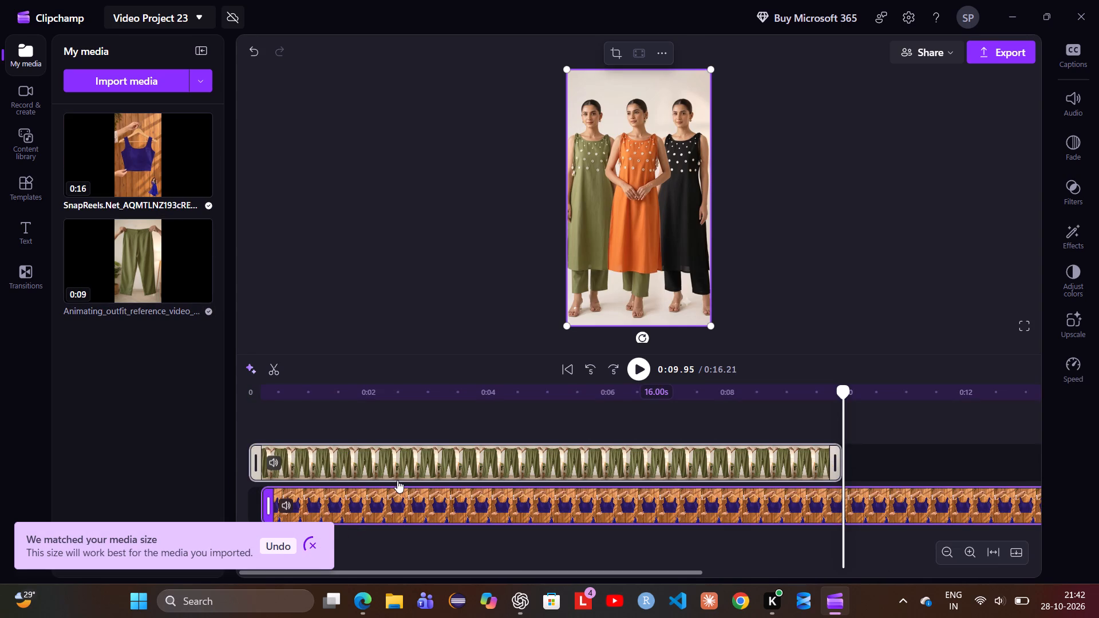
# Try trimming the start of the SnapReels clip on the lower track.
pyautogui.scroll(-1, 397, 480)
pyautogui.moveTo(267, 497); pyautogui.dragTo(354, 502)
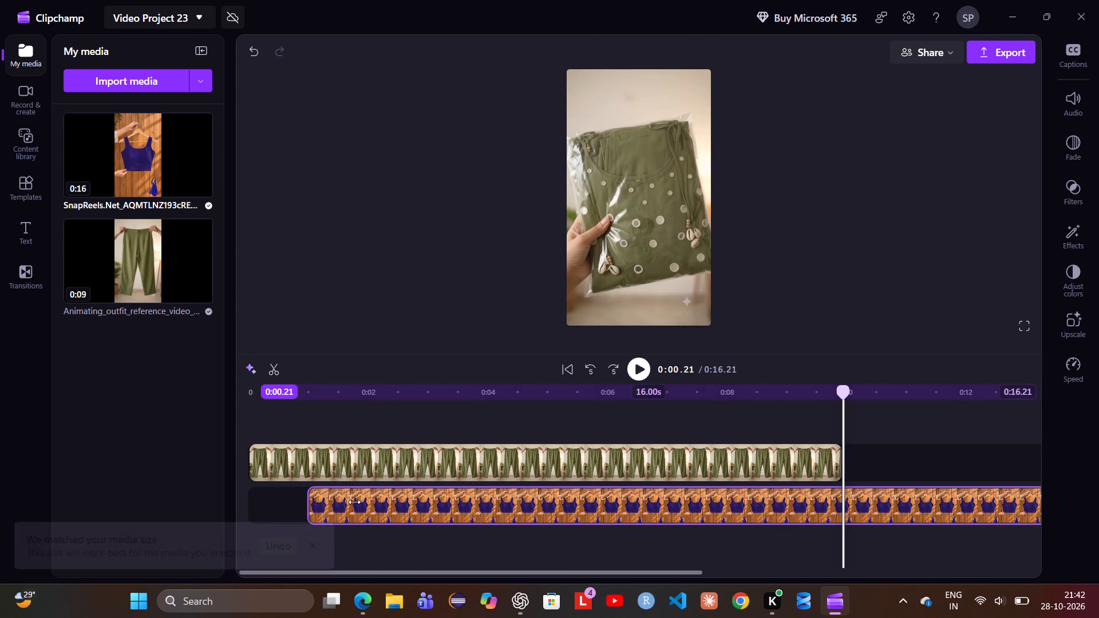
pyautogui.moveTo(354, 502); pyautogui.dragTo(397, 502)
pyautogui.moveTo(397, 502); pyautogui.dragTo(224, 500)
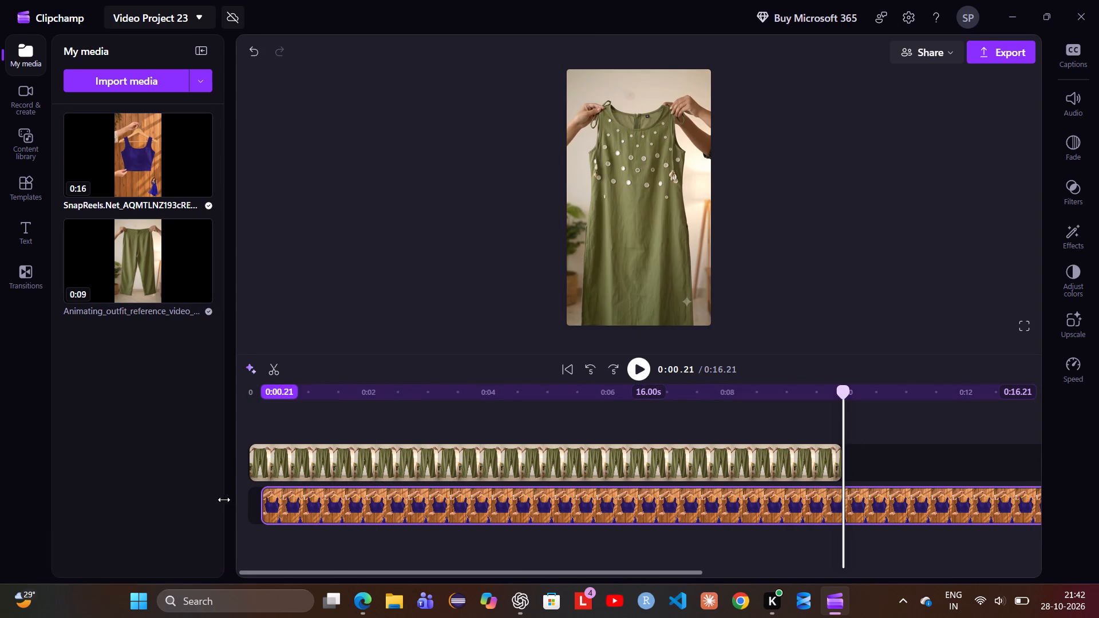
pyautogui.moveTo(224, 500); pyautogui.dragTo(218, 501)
# Play back the timeline to preview the green outfit clip and the SnapReels clip.
pyautogui.click(645, 369)
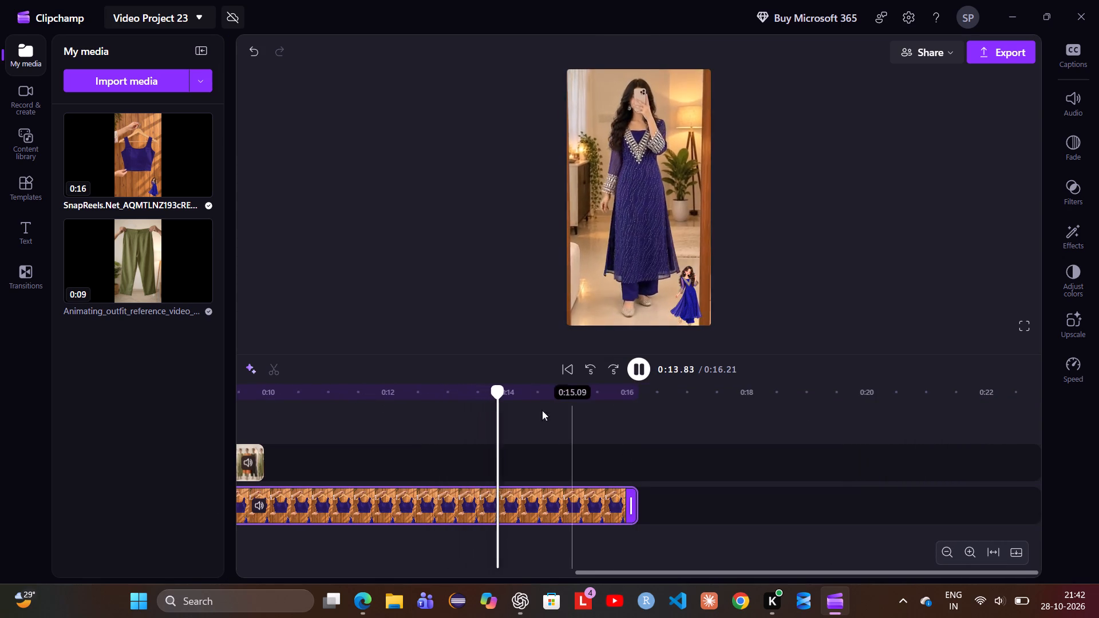
pyautogui.moveTo(524, 404); pyautogui.dragTo(533, 433)
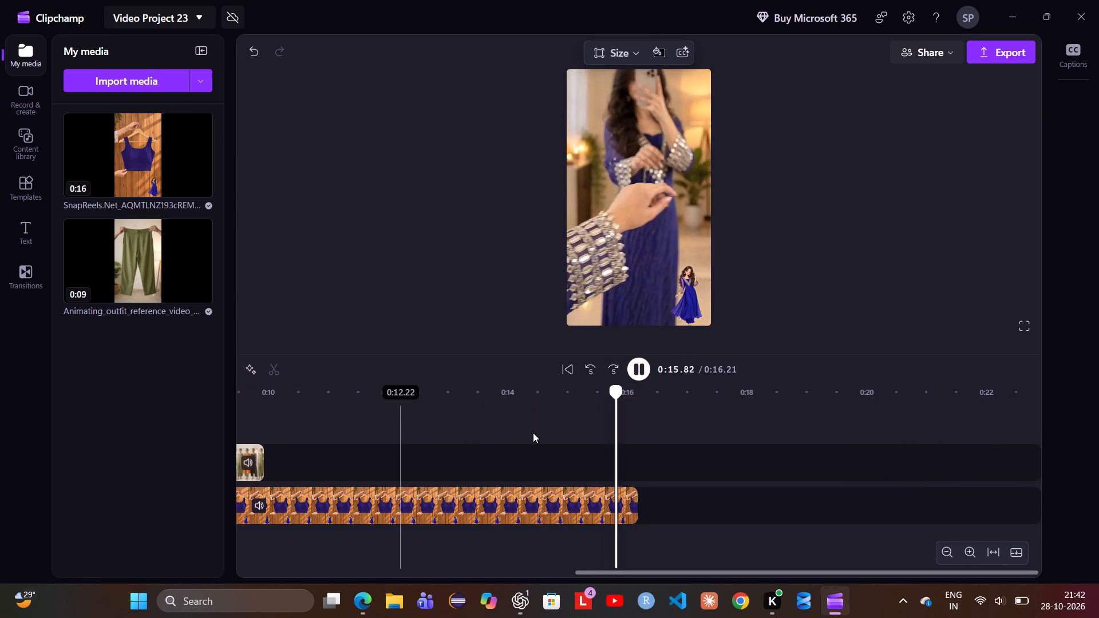
pyautogui.click(647, 369)
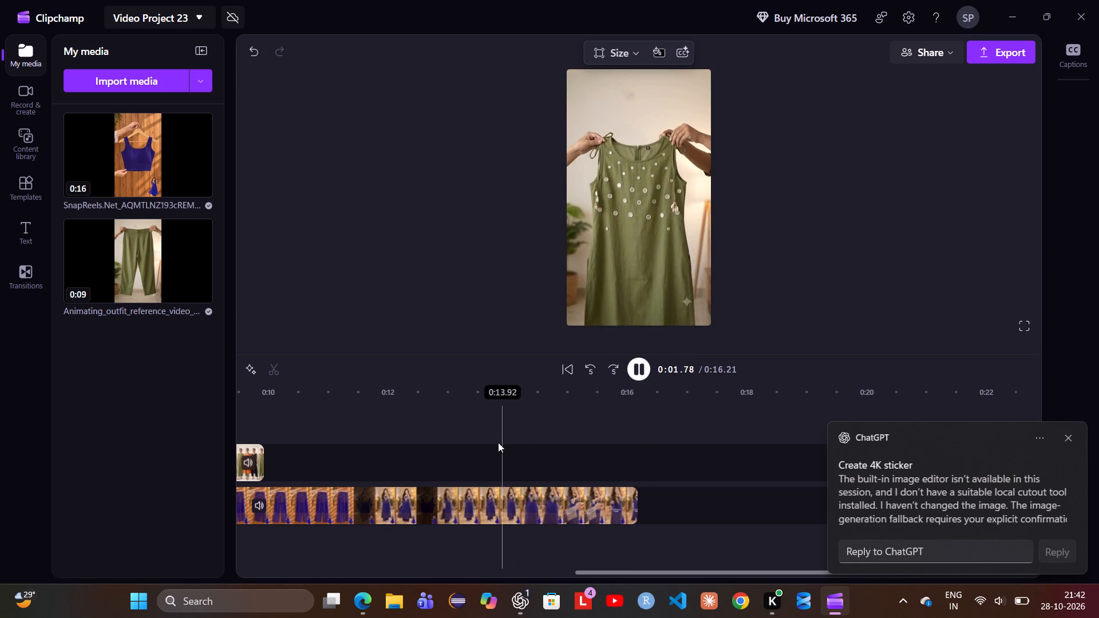
pyautogui.hscroll(11, 498, 442)
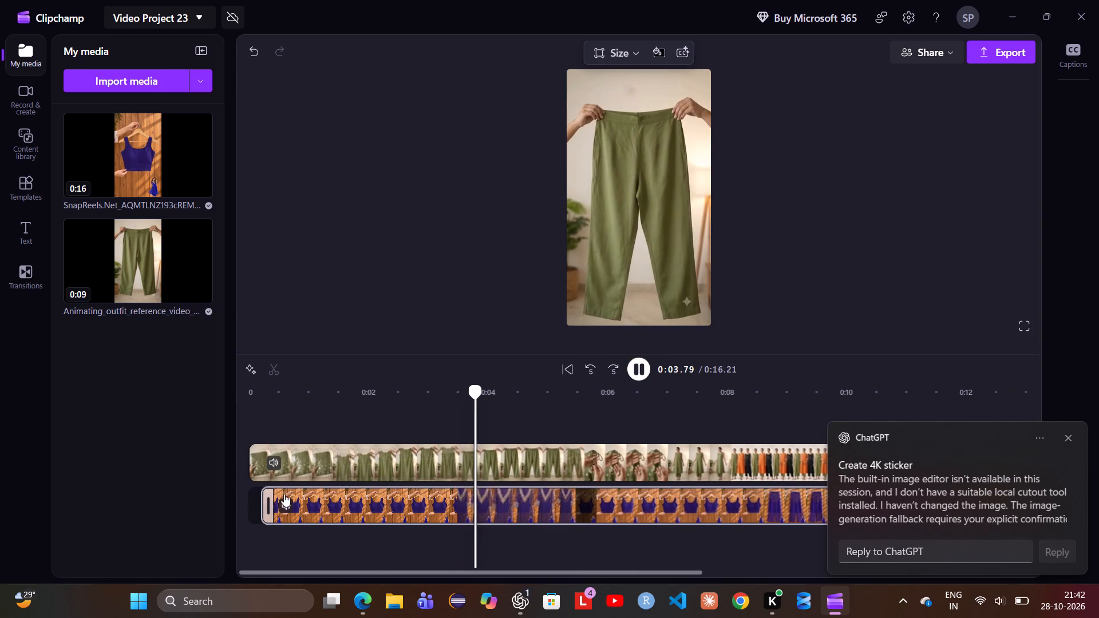
# Trim the start of the SnapReels clip to leave 11.25 s and move the clip to the beginning of the timeline.
pyautogui.moveTo(267, 495); pyautogui.dragTo(232, 498)
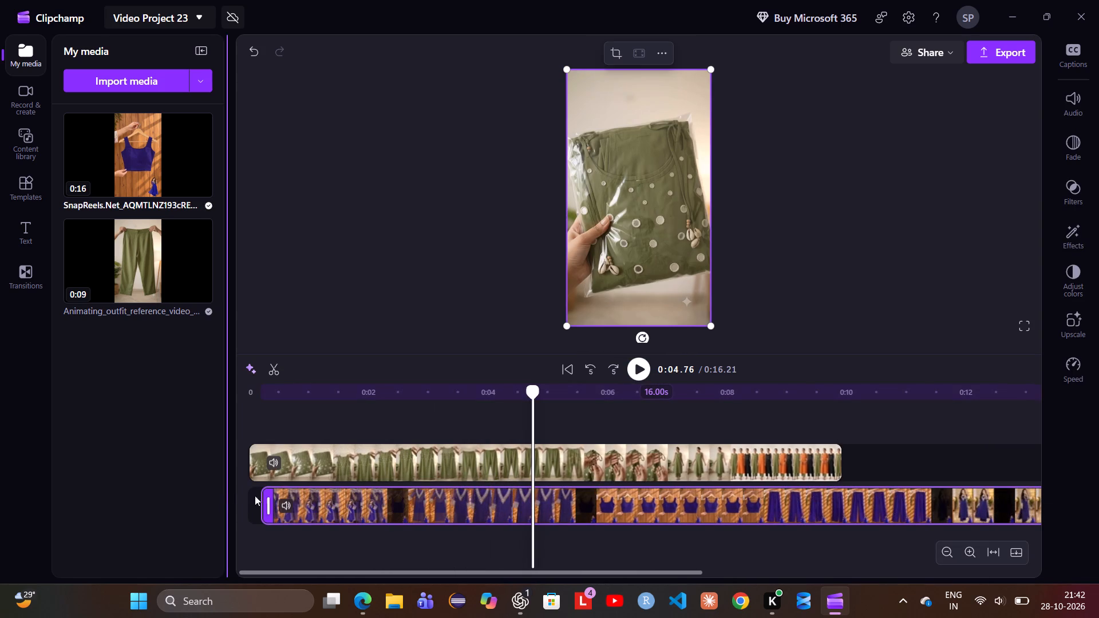
pyautogui.moveTo(268, 501); pyautogui.dragTo(506, 502)
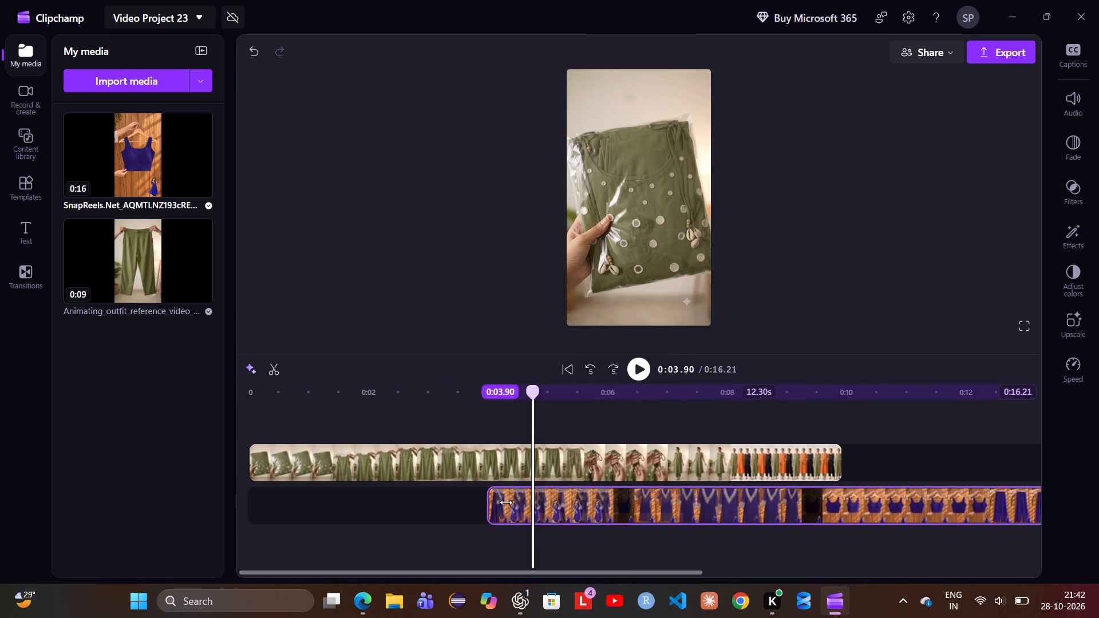
pyautogui.moveTo(506, 502); pyautogui.dragTo(551, 506)
pyautogui.moveTo(606, 494); pyautogui.dragTo(256, 502)
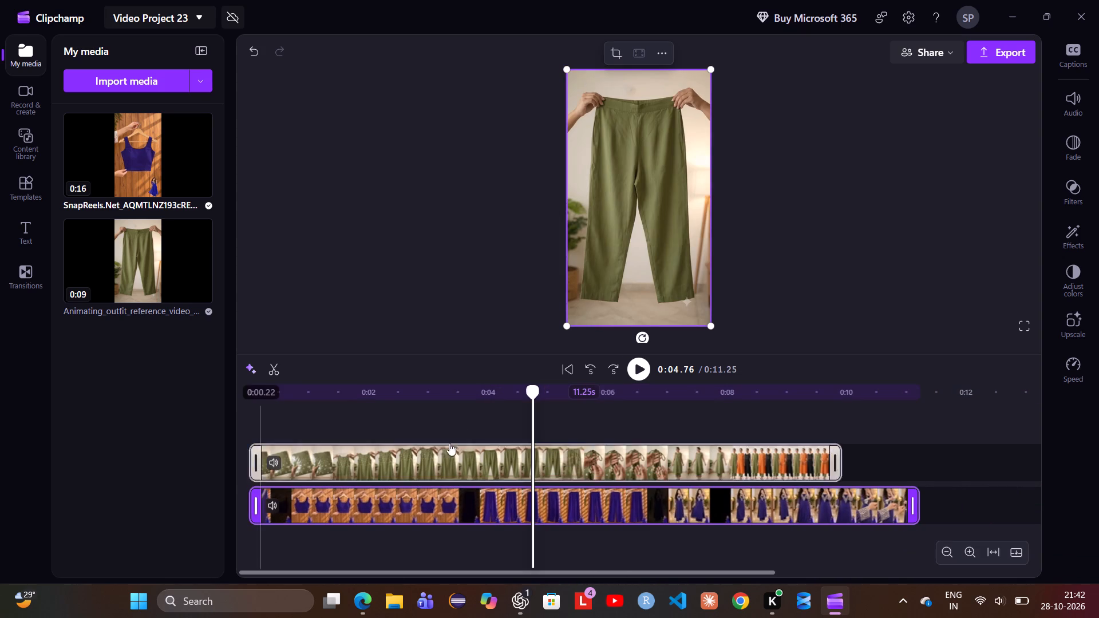
# Preview from the beginning, trim the SnapReels clip's start further to leave 9.85 s, and move it back to the timeline start.
pyautogui.moveTo(531, 391); pyautogui.dragTo(147, 411)
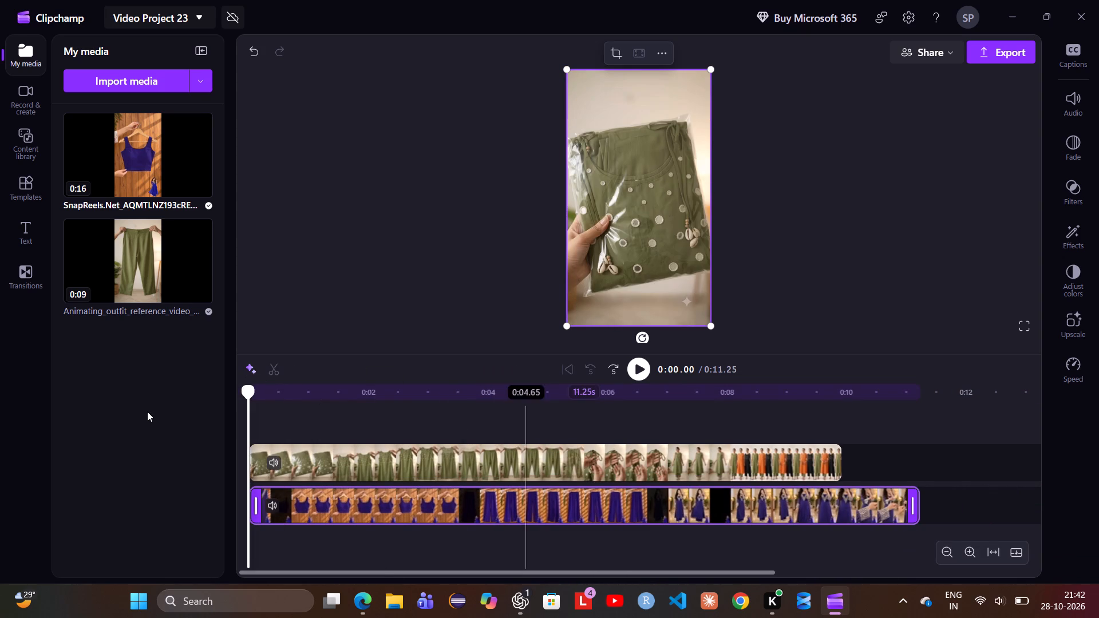
pyautogui.click(638, 371)
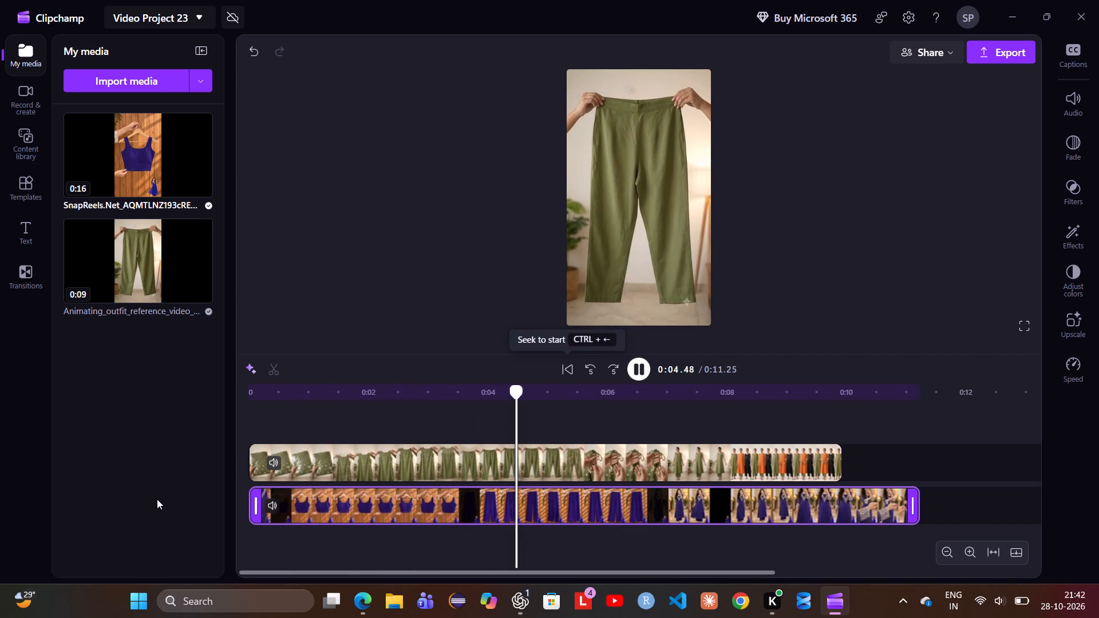
pyautogui.moveTo(253, 505); pyautogui.dragTo(287, 506)
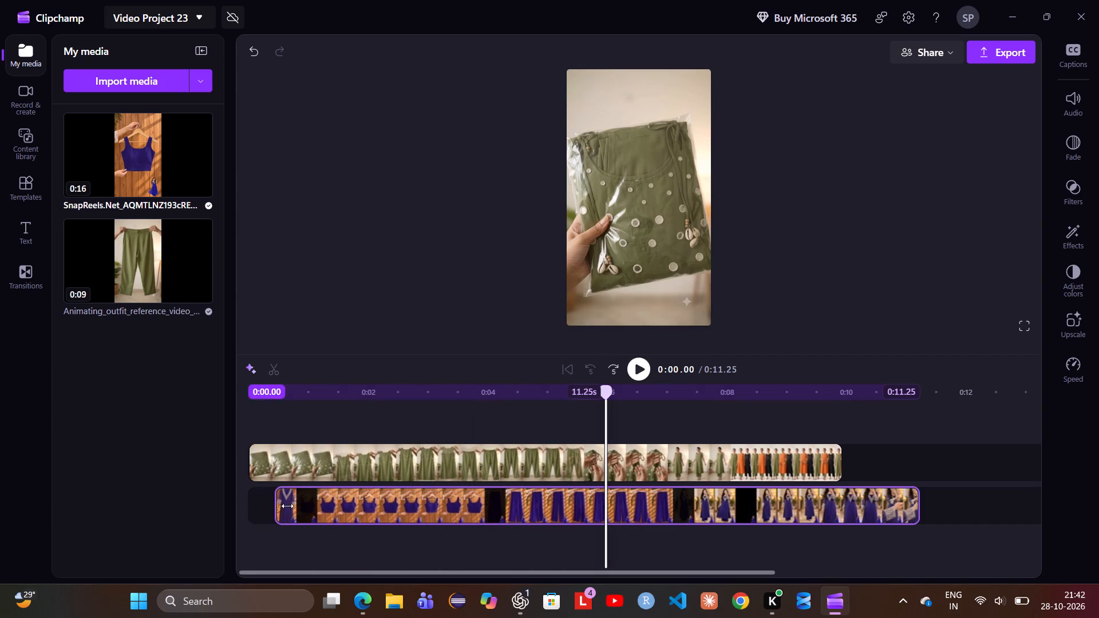
pyautogui.moveTo(287, 506); pyautogui.dragTo(337, 509)
pyautogui.moveTo(417, 505); pyautogui.dragTo(303, 504)
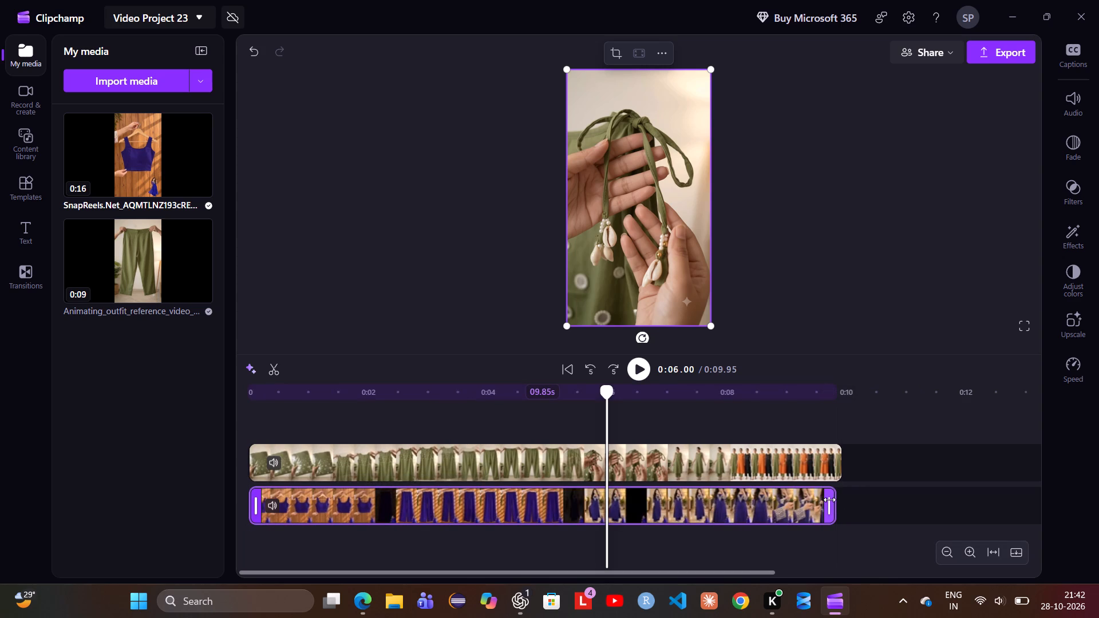
# Align the SnapReels clip's end with the green outfit clip's end and extend its start to 0:00, making it 9.95 s long.
pyautogui.moveTo(831, 500); pyautogui.dragTo(905, 500)
pyautogui.moveTo(255, 505); pyautogui.dragTo(242, 505)
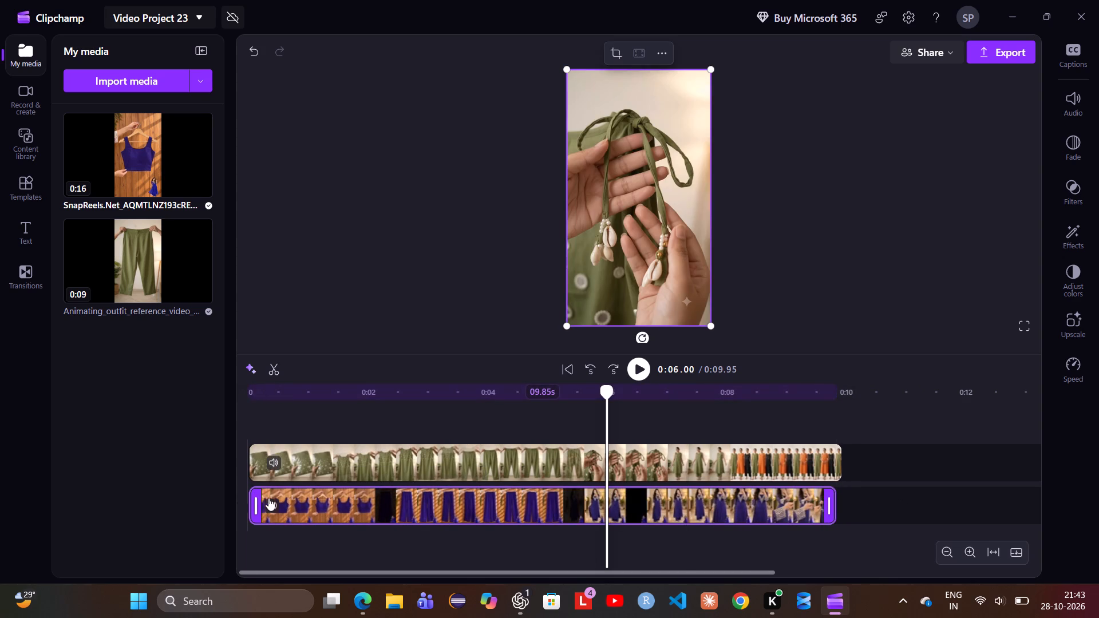
pyautogui.moveTo(307, 498); pyautogui.dragTo(313, 498)
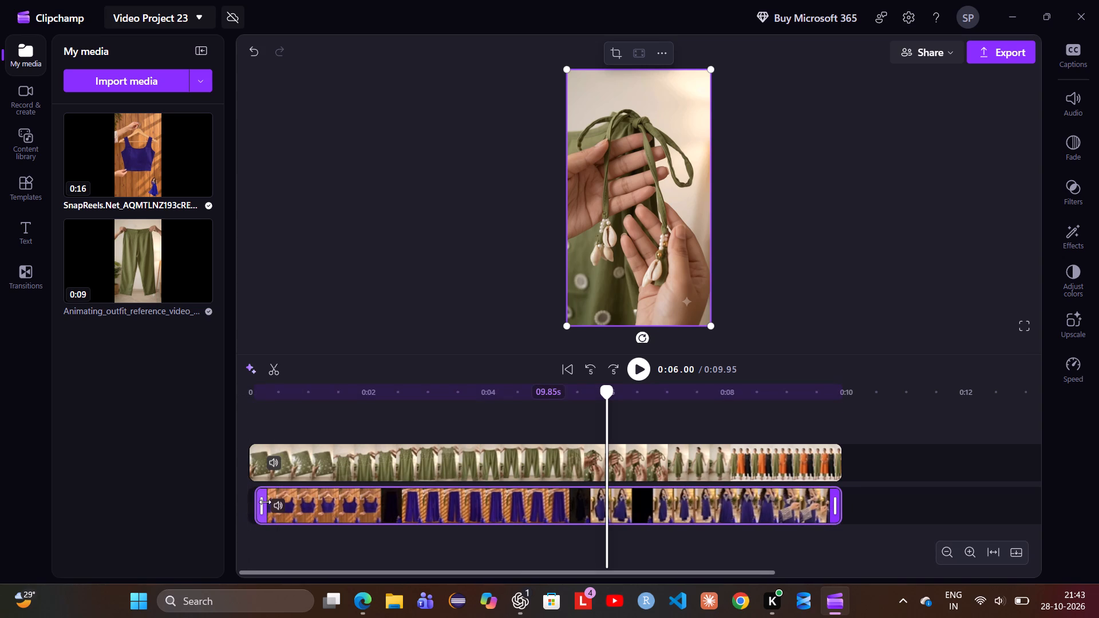
pyautogui.moveTo(261, 502); pyautogui.dragTo(230, 502)
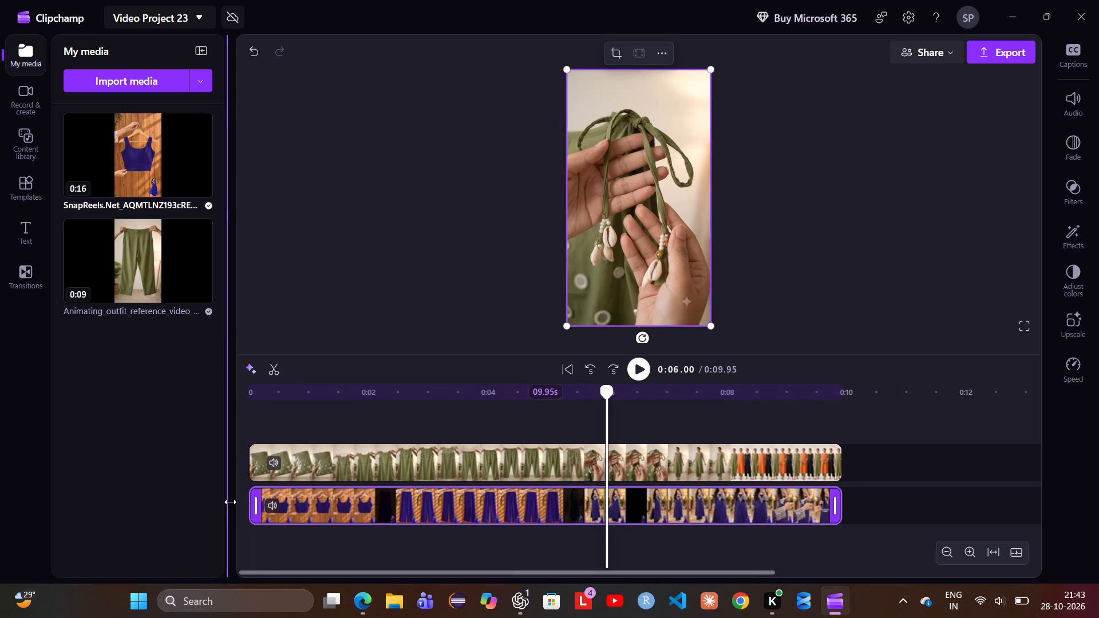
# Play the whole timeline from the beginning to check the green outfit clip against the trimmed SnapReels clip.
pyautogui.moveTo(604, 401); pyautogui.dragTo(516, 394)
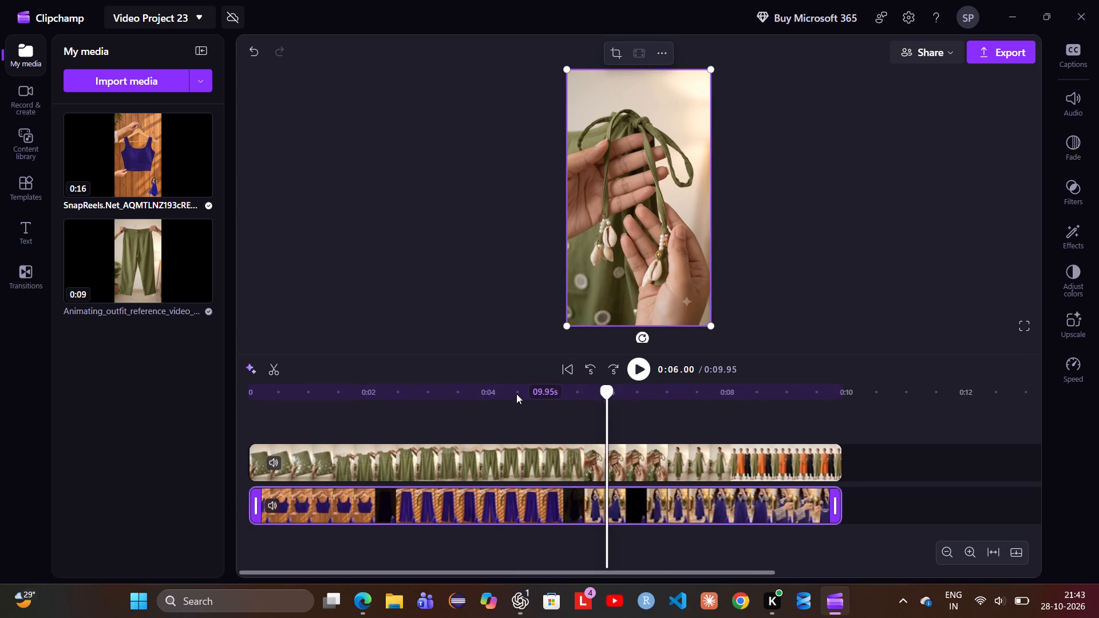
pyautogui.moveTo(516, 394); pyautogui.dragTo(193, 394)
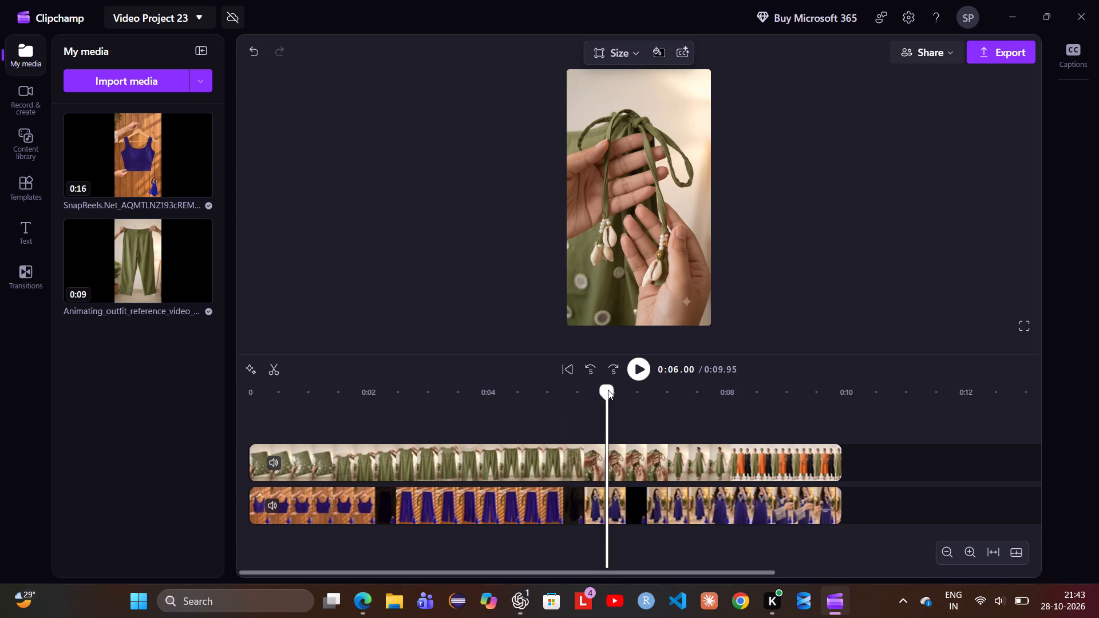
pyautogui.moveTo(608, 391); pyautogui.dragTo(220, 446)
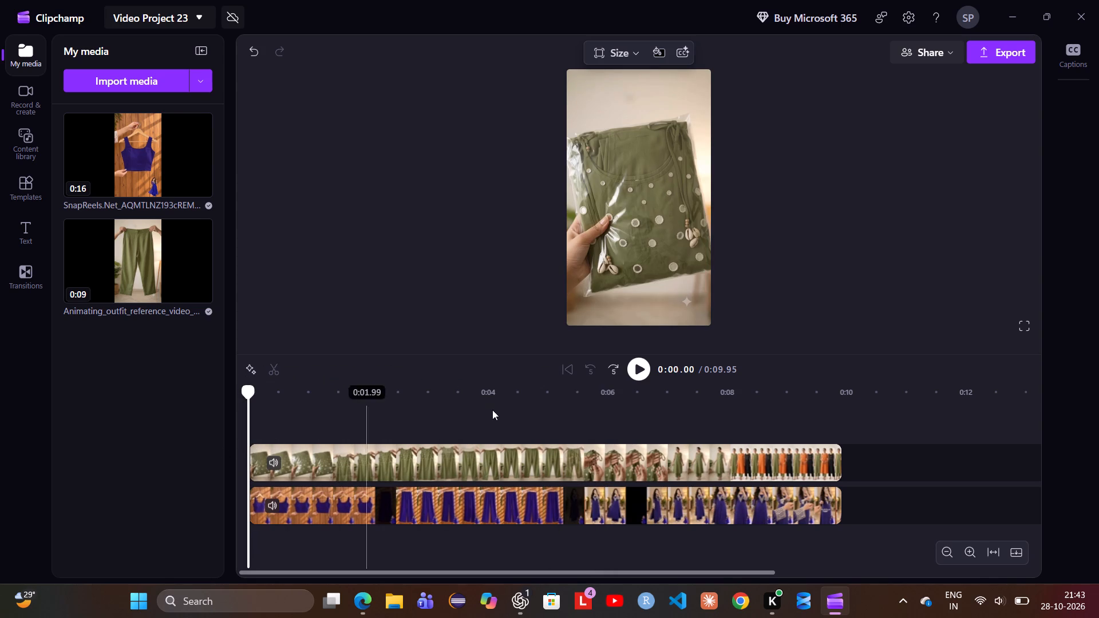
pyautogui.click(643, 367)
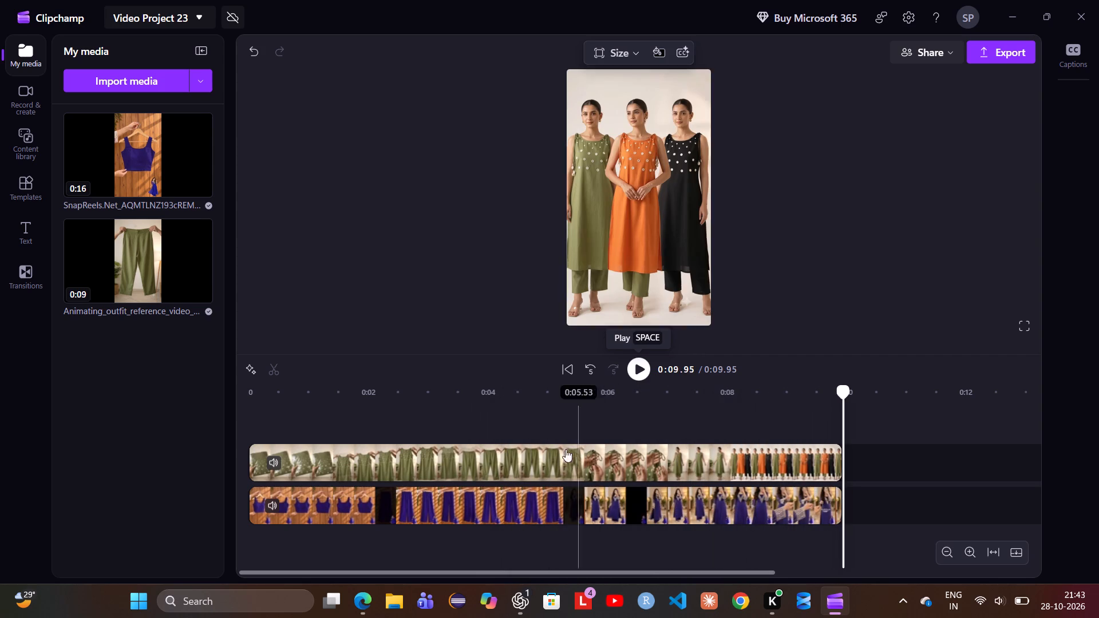
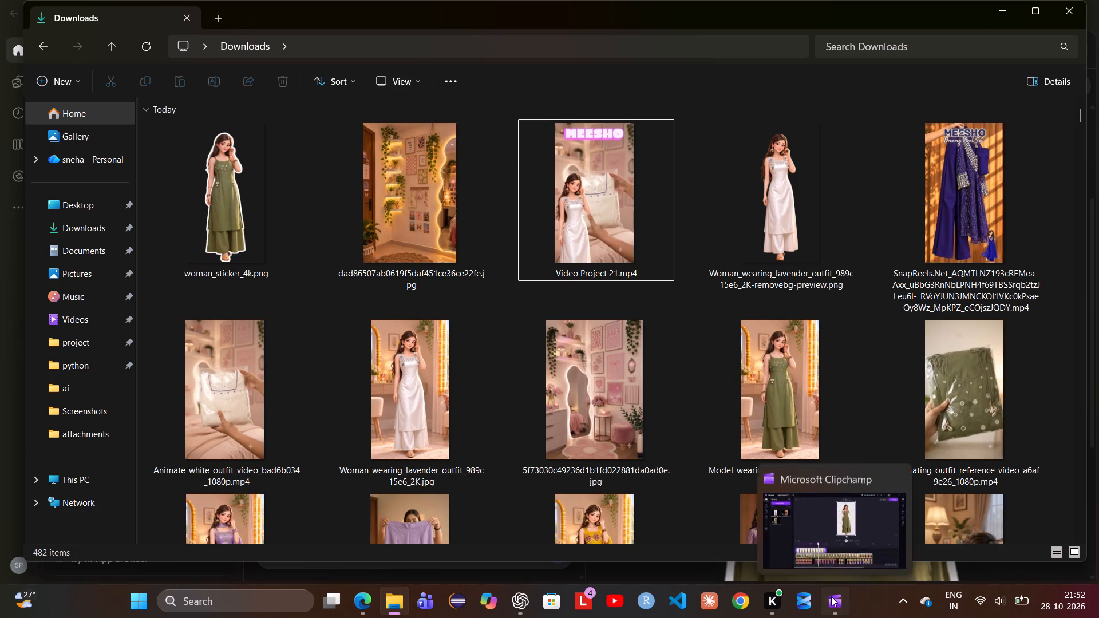
pyautogui.click(445, 436)
pyautogui.press('Delete')
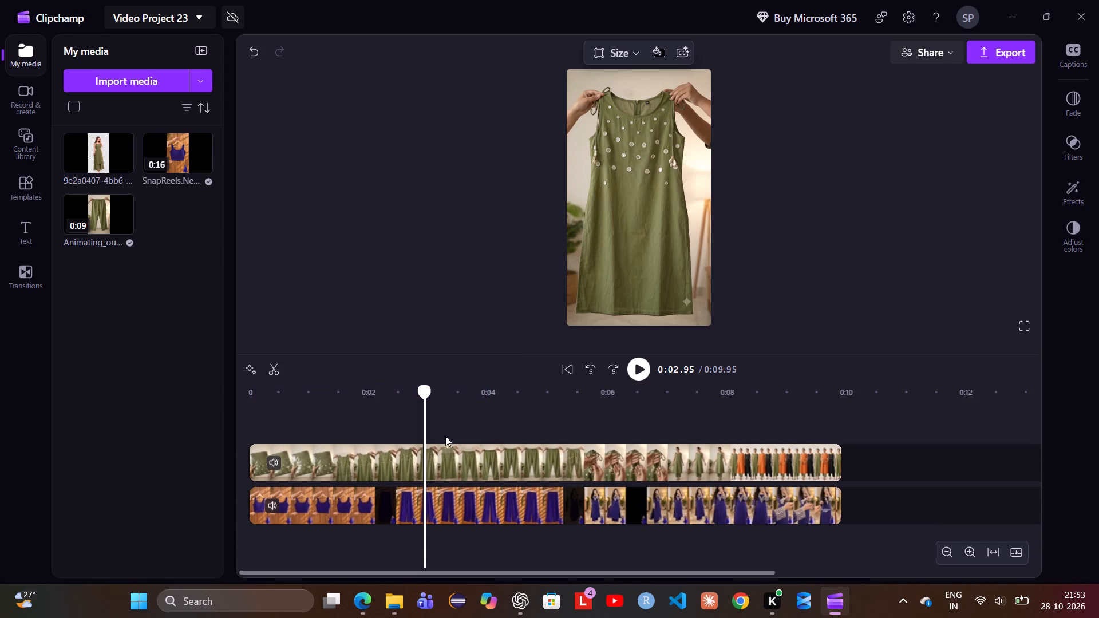
pyautogui.hscroll(5, 445, 436)
pyautogui.moveTo(426, 387); pyautogui.dragTo(246, 412)
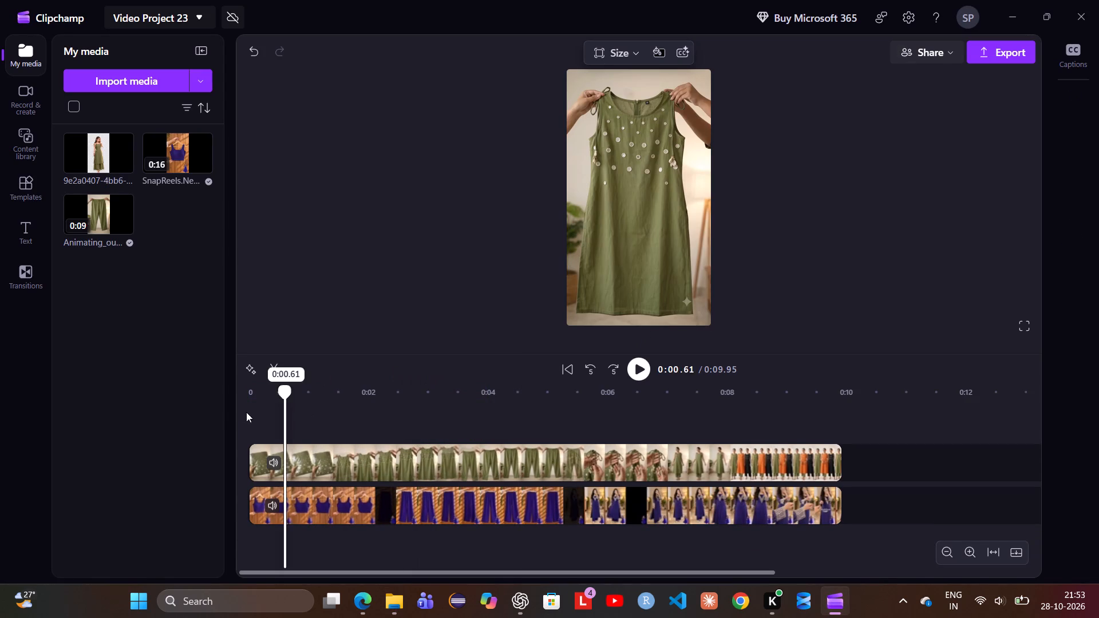
pyautogui.moveTo(246, 412); pyautogui.dragTo(224, 410)
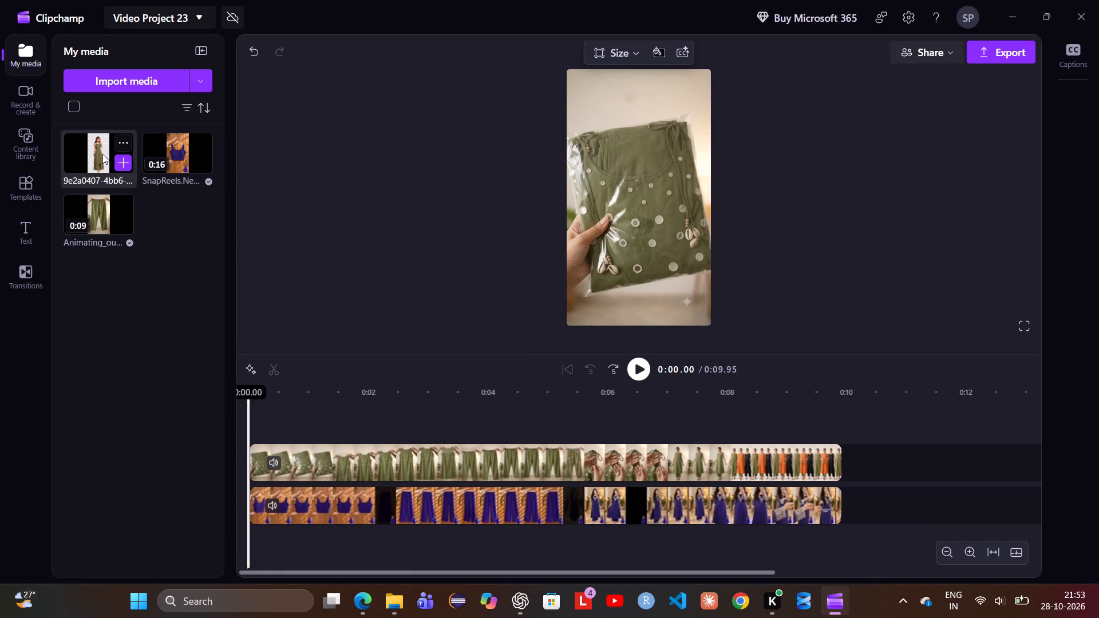
# Remove the old 9e2a0407 sticker image from the project's media.
pyautogui.click(120, 144)
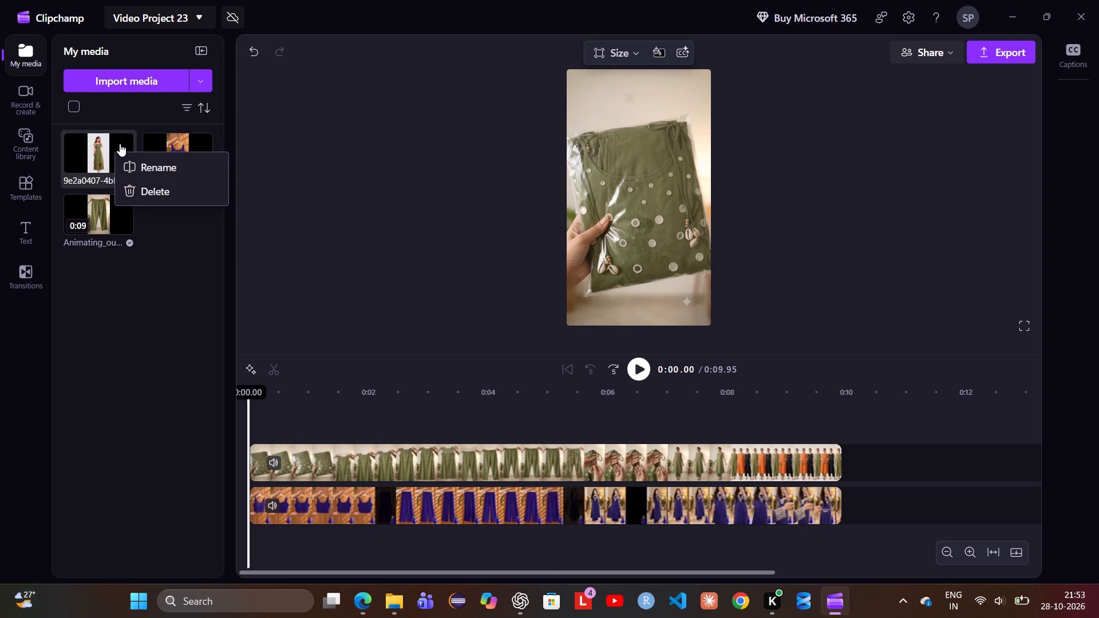
pyautogui.click(140, 189)
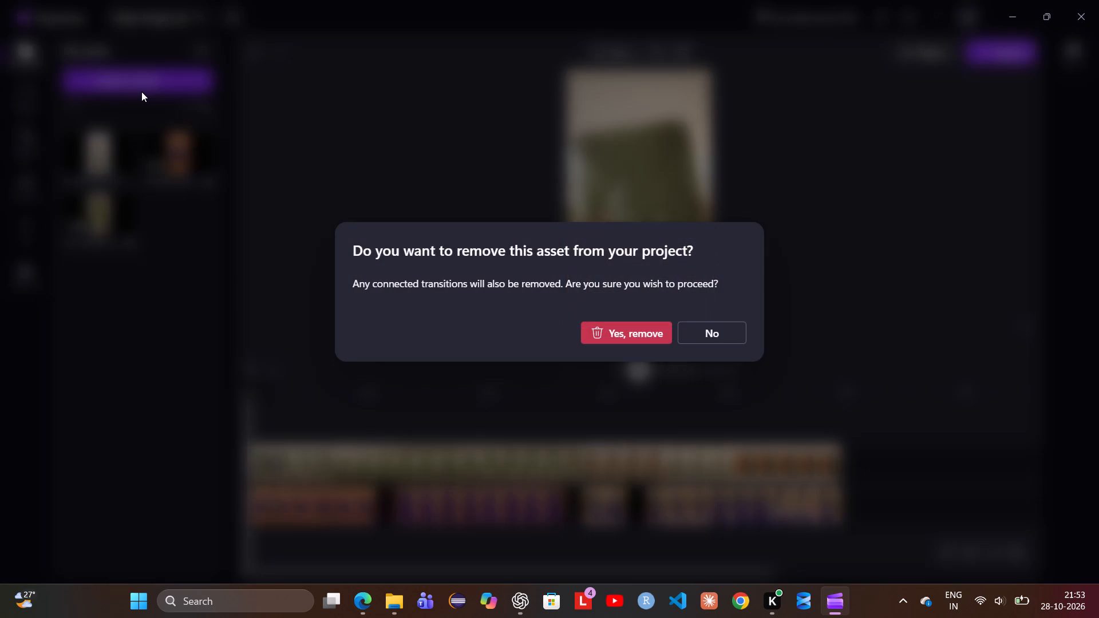
pyautogui.press('Return')
# Import woman_sticker_4k.png from Downloads into the project's media.
pyautogui.click(145, 85)
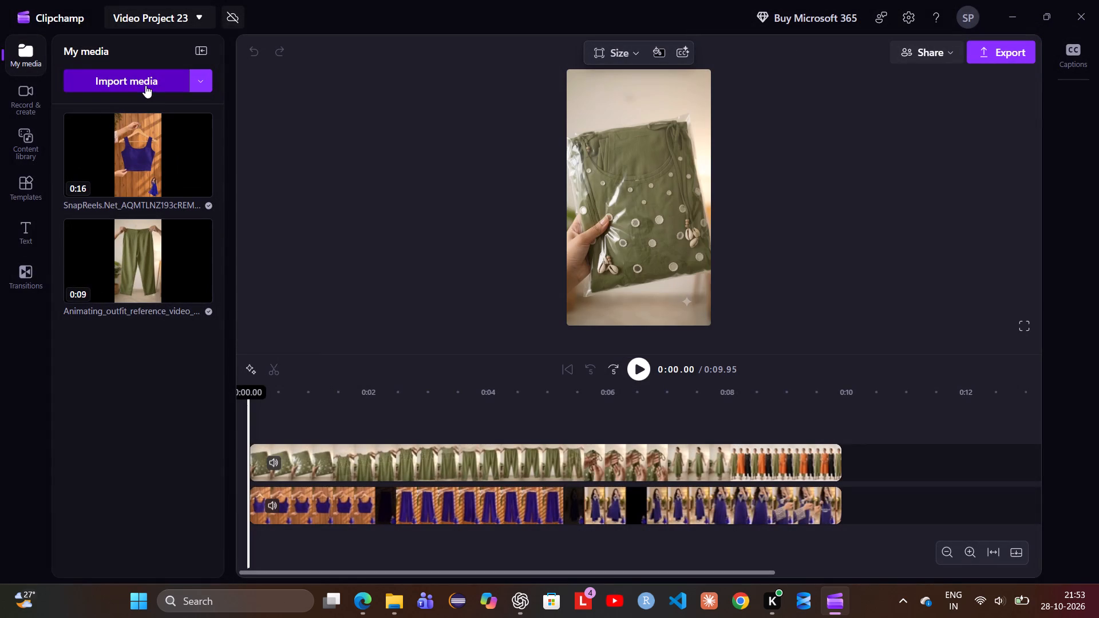
pyautogui.click(163, 134)
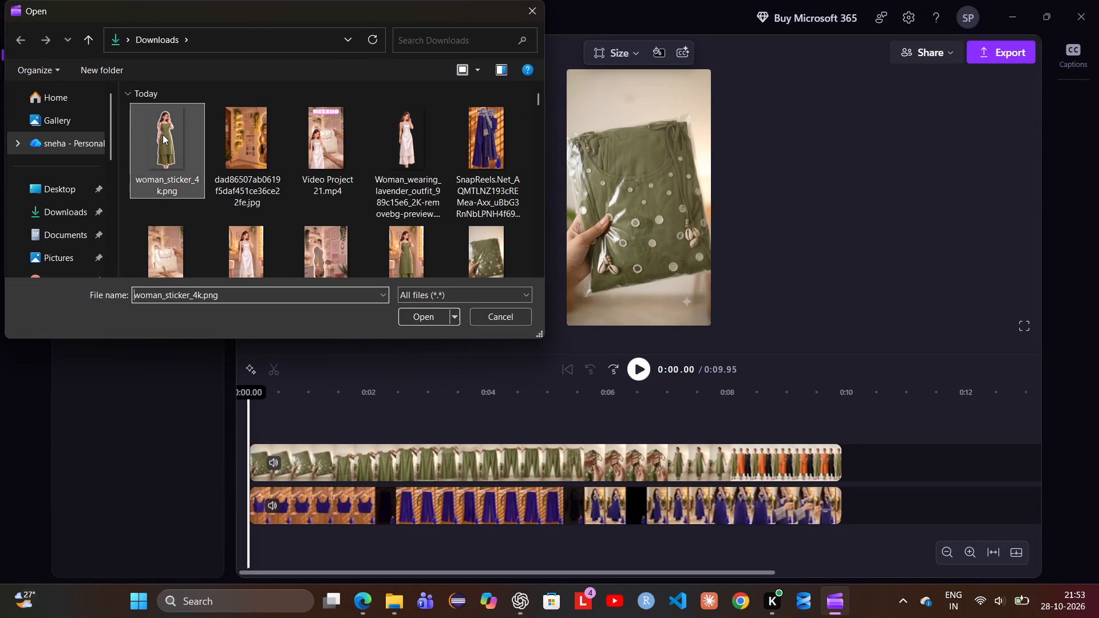
pyautogui.press('Return')
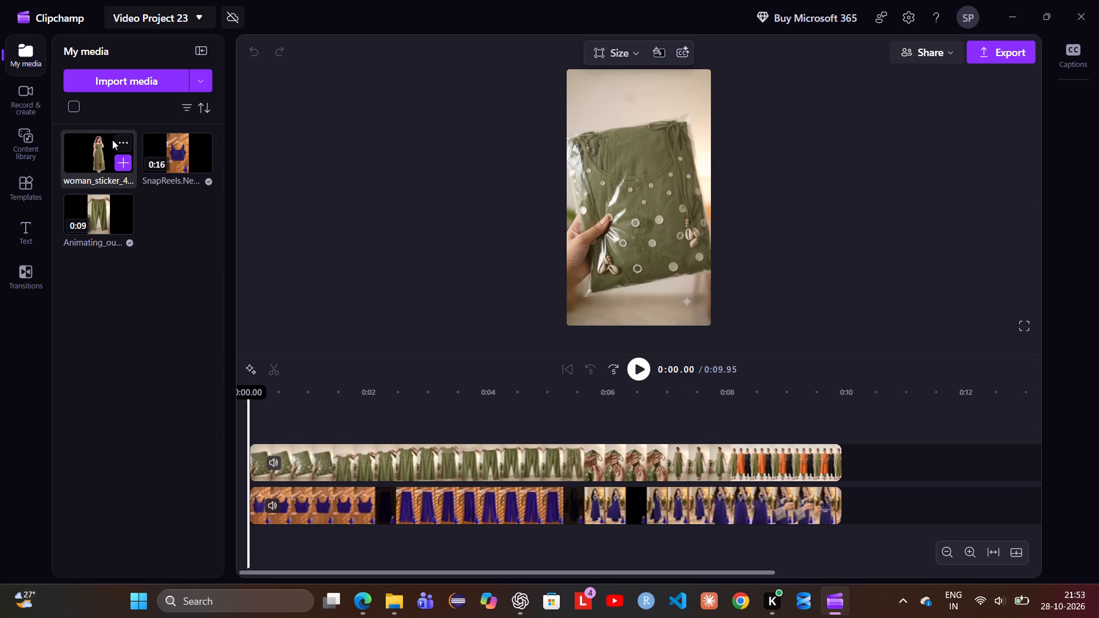
# Add woman_sticker_4k.png to a new timeline track above the green outfit clip, near the start.
pyautogui.moveTo(112, 140); pyautogui.dragTo(251, 392)
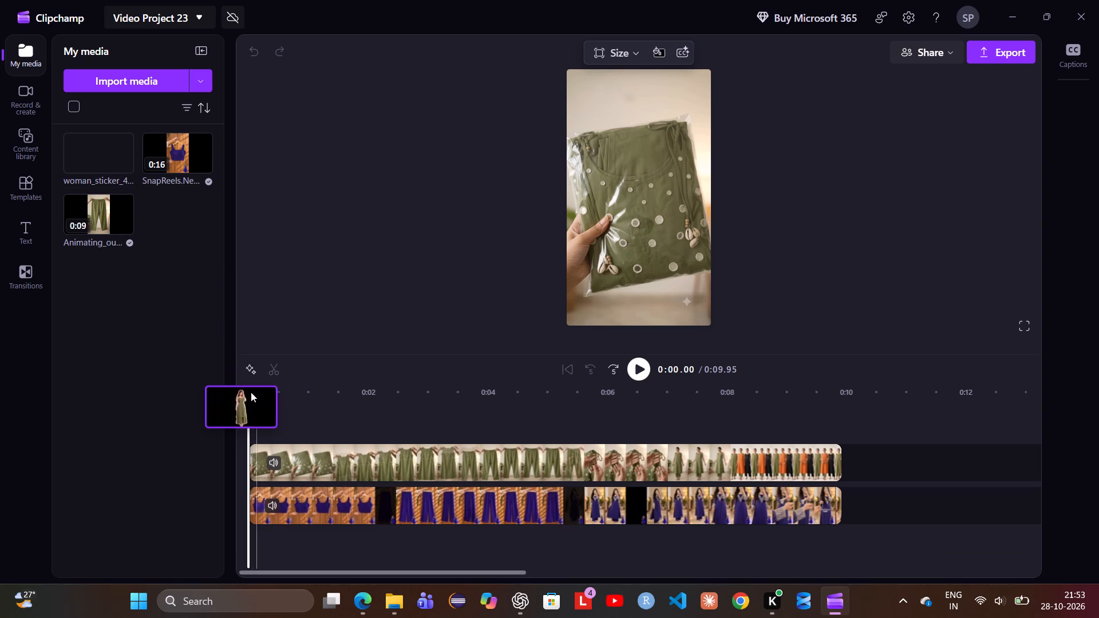
pyautogui.moveTo(251, 392); pyautogui.dragTo(244, 391)
pyautogui.hscroll(1, 335, 414)
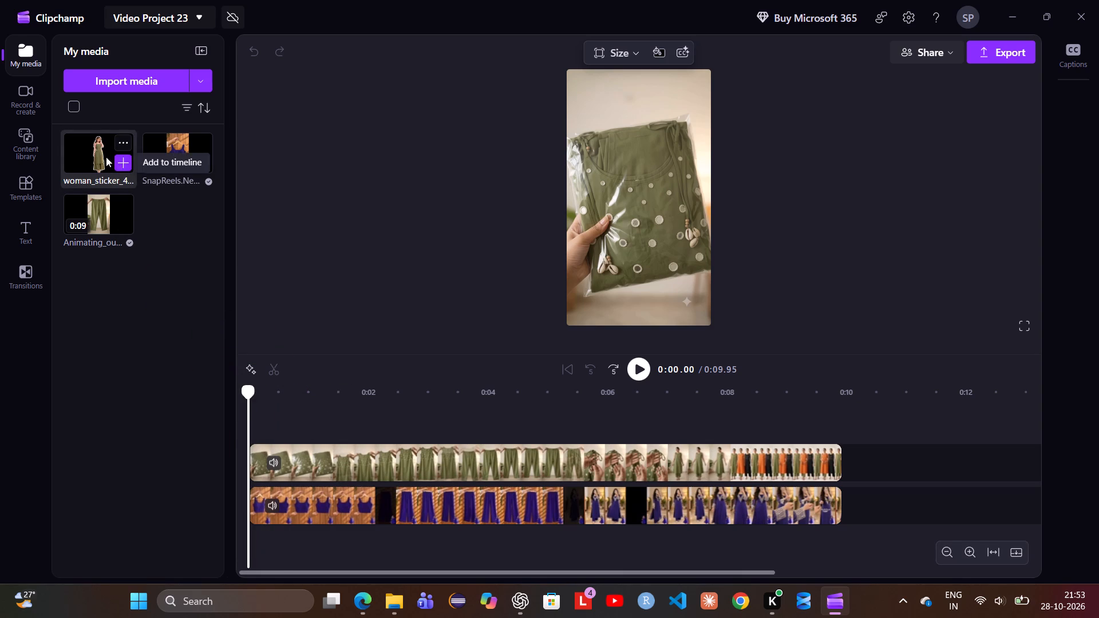
pyautogui.moveTo(106, 157); pyautogui.dragTo(294, 417)
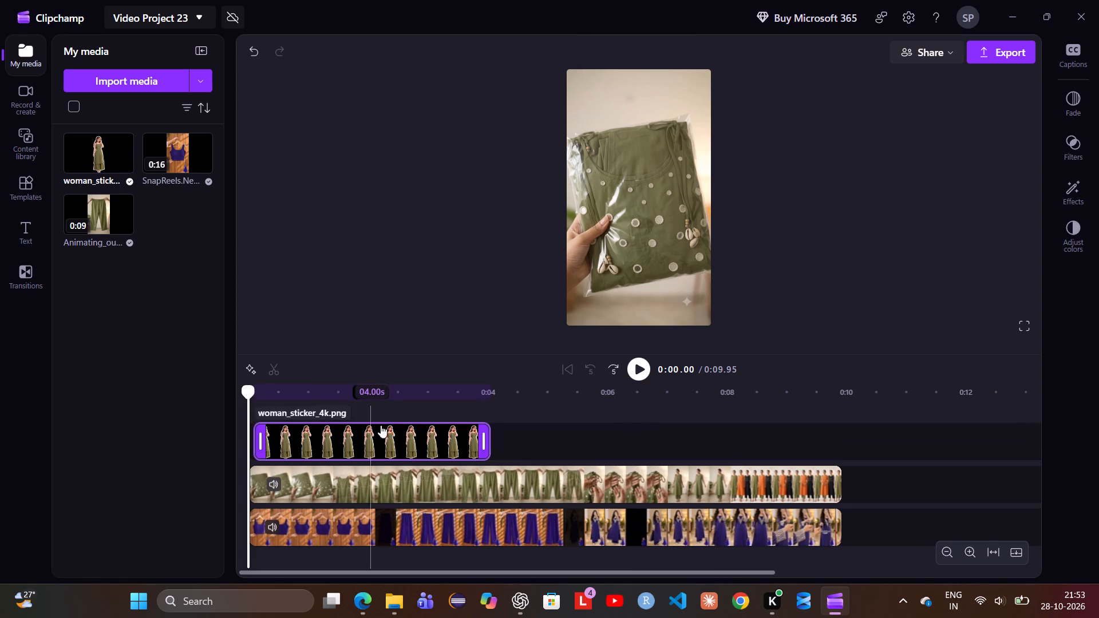
# Extend the sticker clip's start edge back to the beginning of the timeline, for a 4.07 s duration.
pyautogui.click(384, 426)
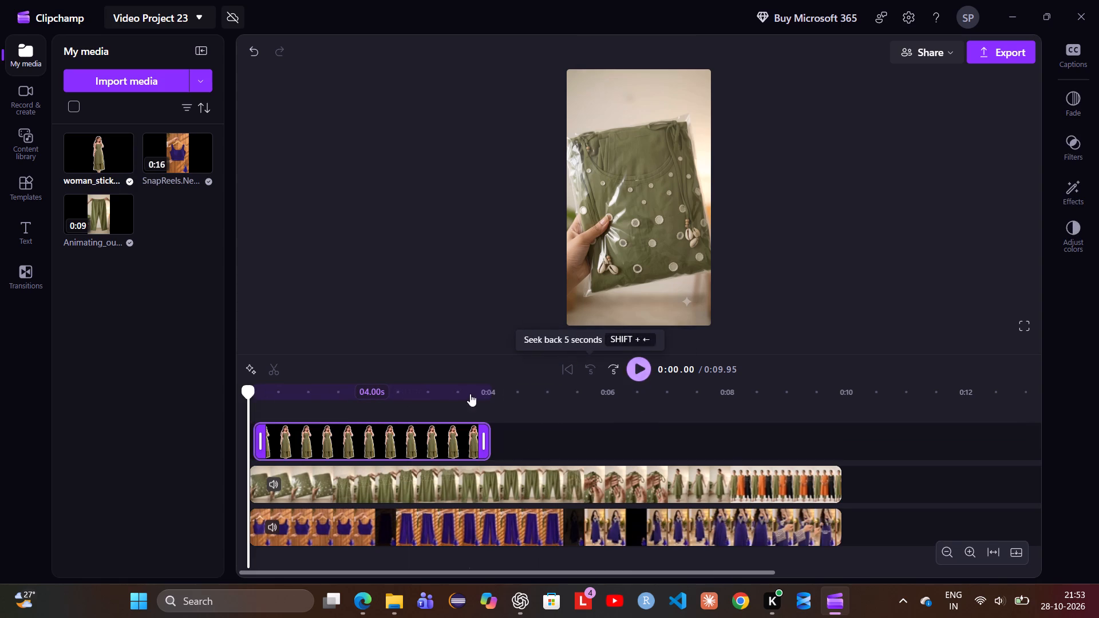
pyautogui.moveTo(260, 431); pyautogui.dragTo(232, 435)
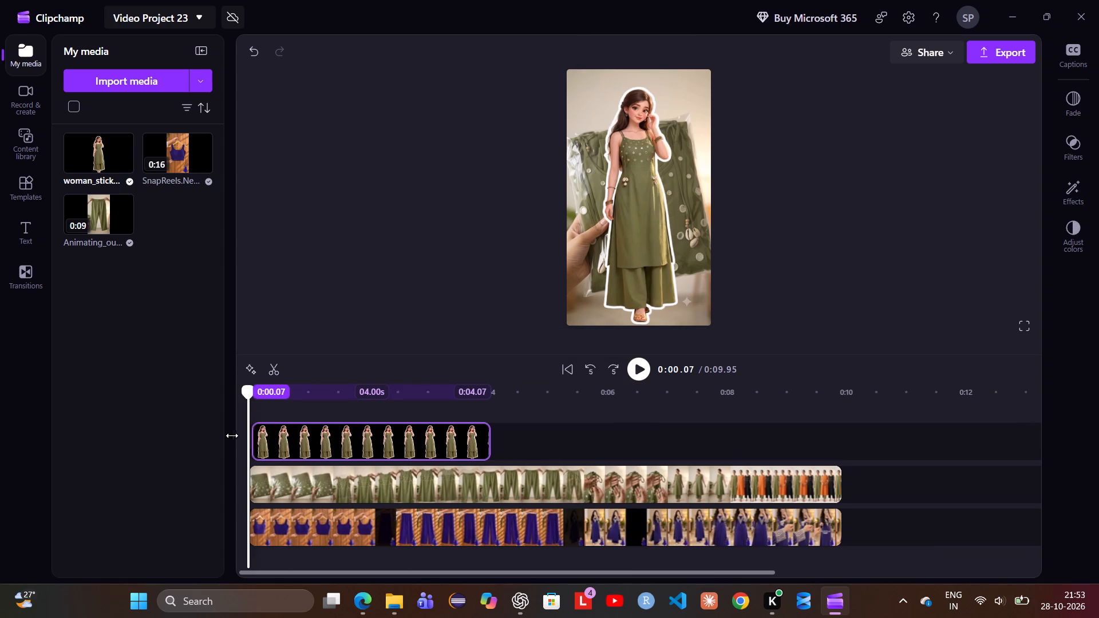
pyautogui.moveTo(232, 435); pyautogui.dragTo(223, 435)
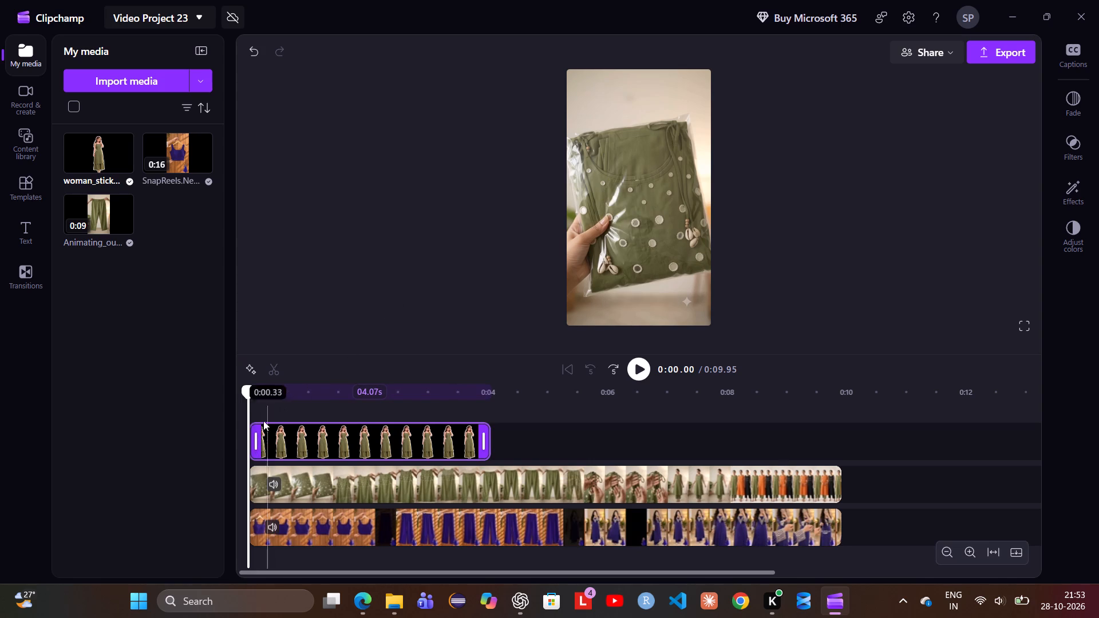
pyautogui.moveTo(251, 425); pyautogui.dragTo(227, 427)
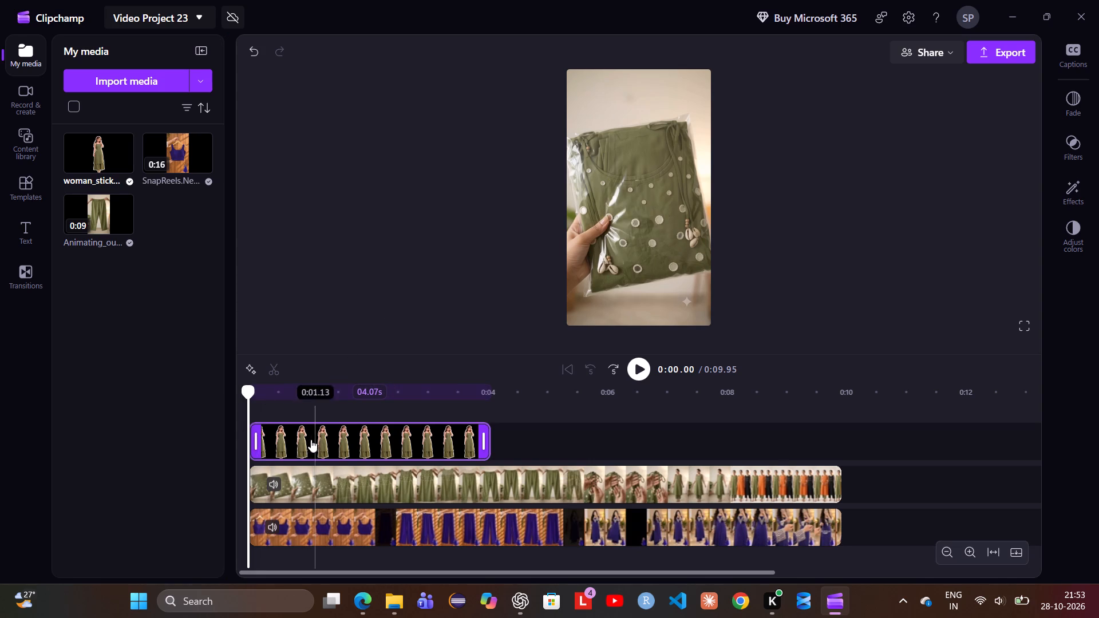
pyautogui.click(309, 445)
# Shrink the woman sticker in the preview and move it to the frame's lower-left corner, partly beyond the edges.
pyautogui.click(643, 357)
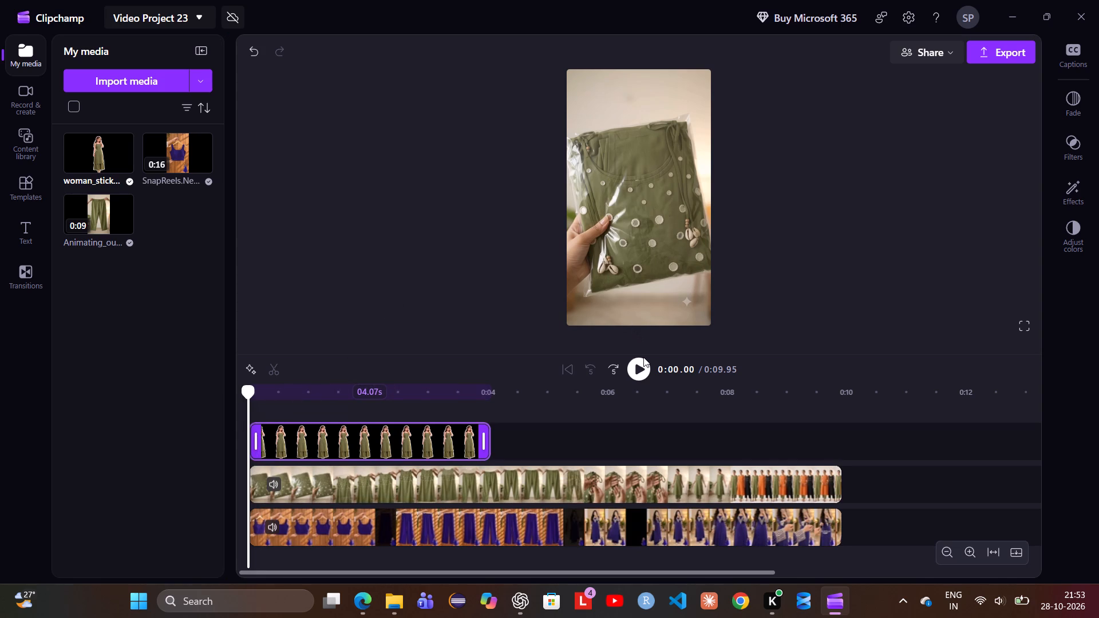
pyautogui.click(641, 365)
pyautogui.click(641, 365)
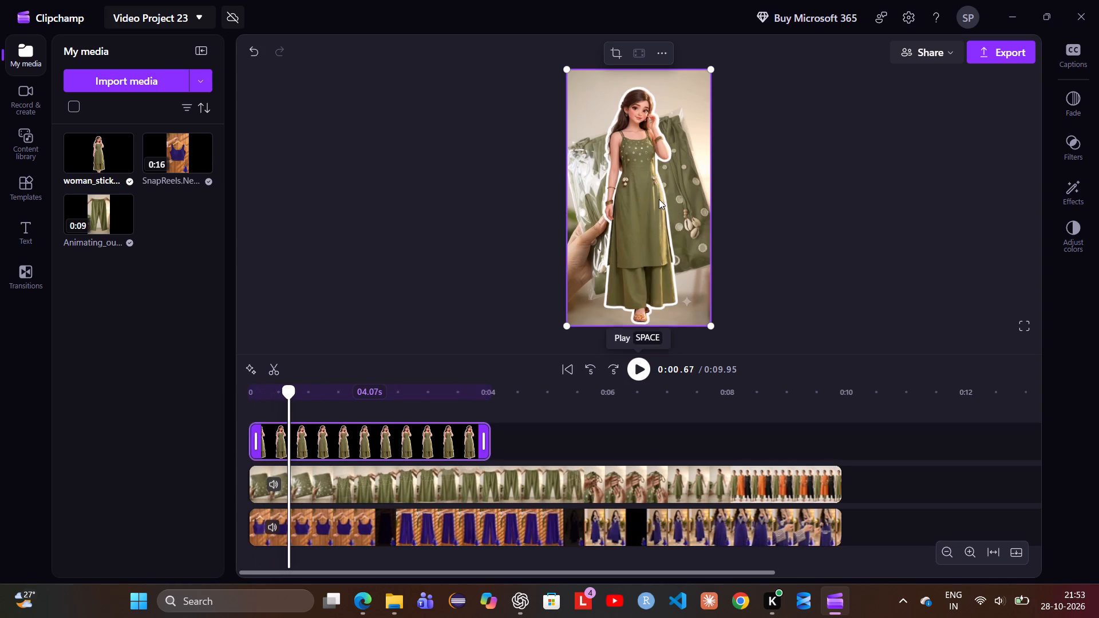
pyautogui.click(659, 199)
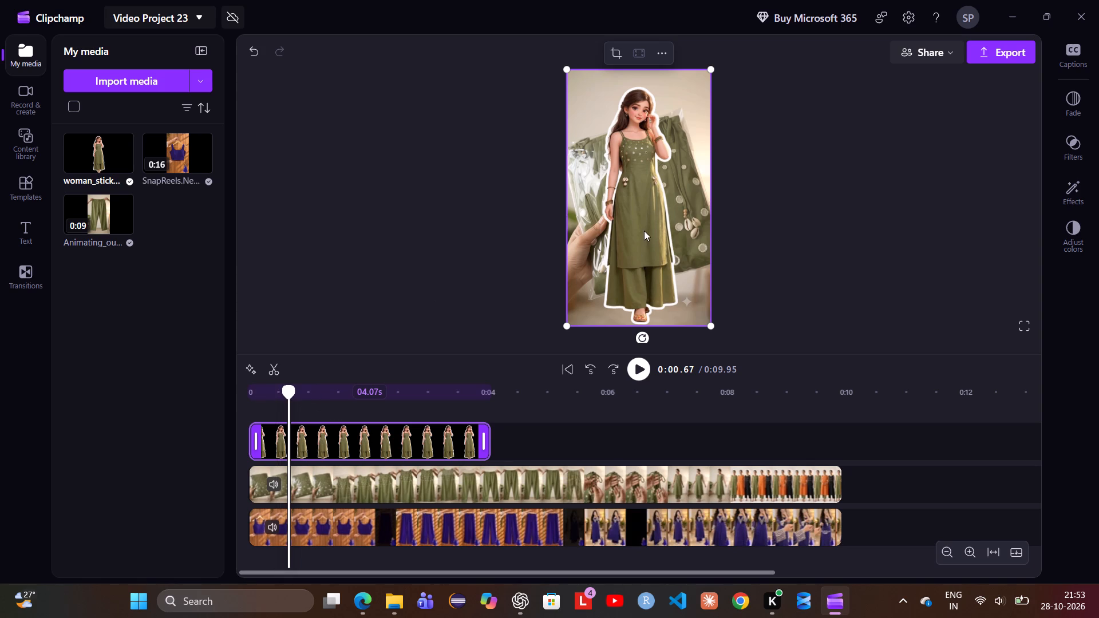
pyautogui.click(644, 231)
pyautogui.moveTo(567, 324); pyautogui.dragTo(604, 268)
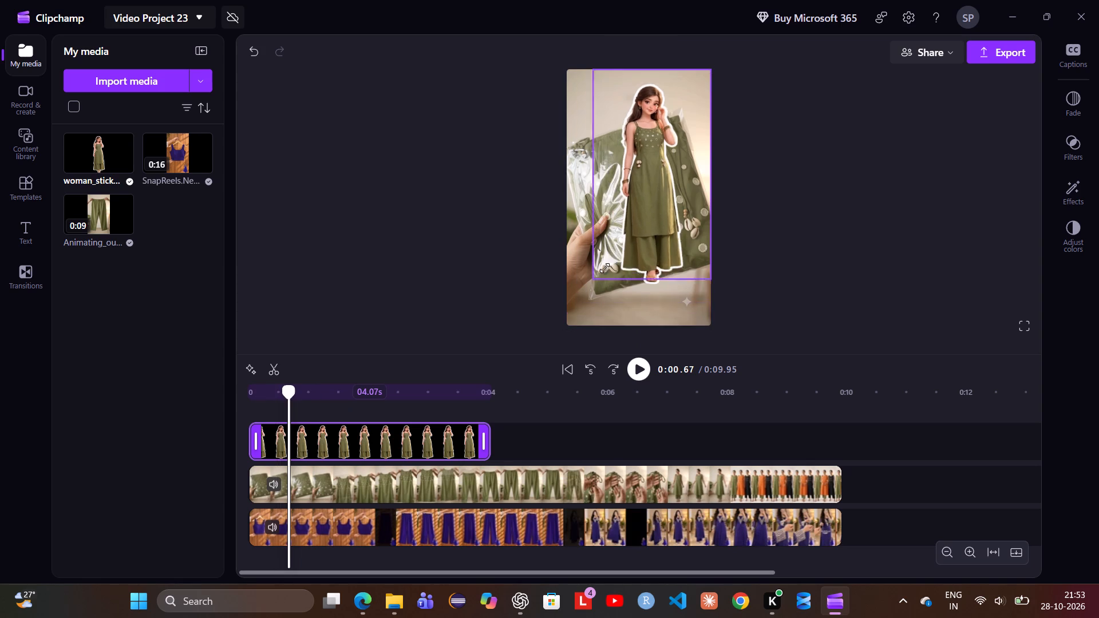
pyautogui.moveTo(604, 268); pyautogui.dragTo(615, 259)
pyautogui.moveTo(659, 146); pyautogui.dragTo(607, 213)
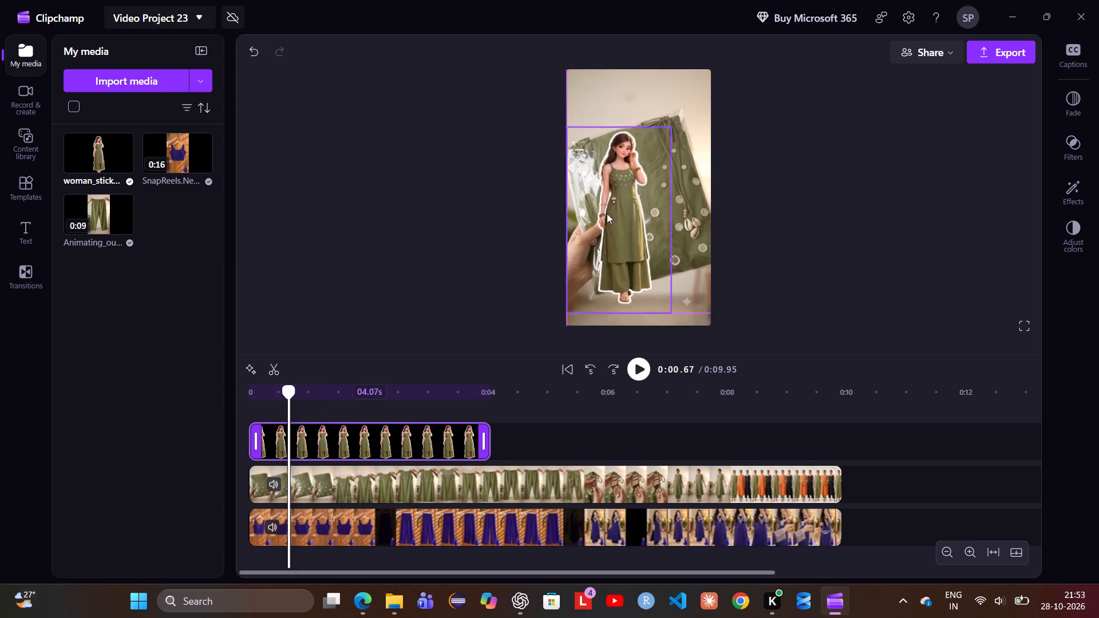
pyautogui.moveTo(607, 213); pyautogui.dragTo(603, 221)
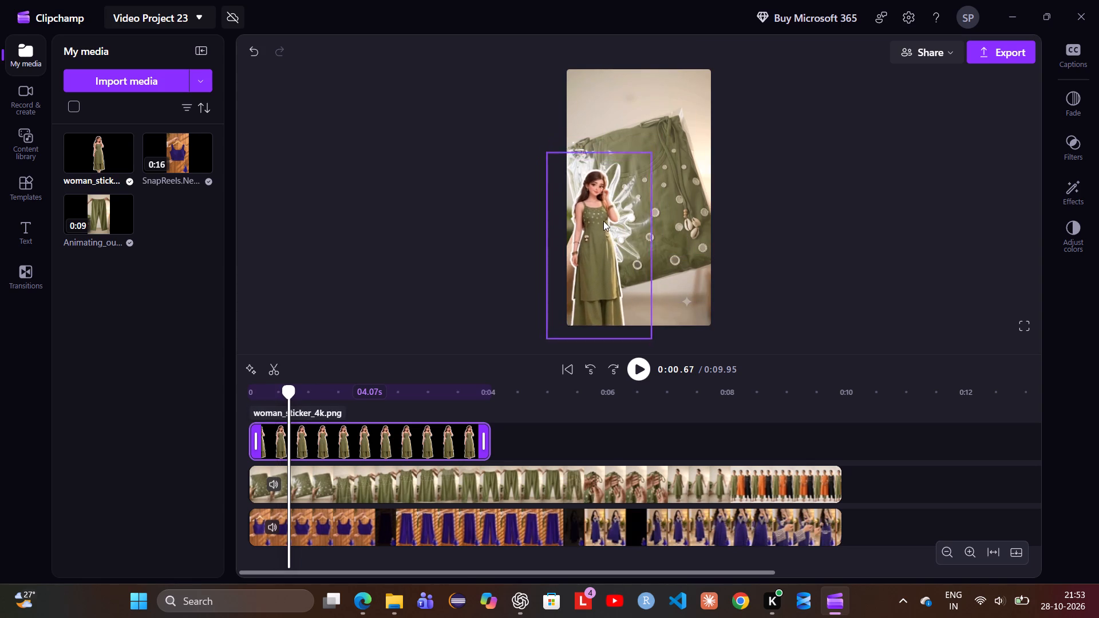
pyautogui.moveTo(603, 221); pyautogui.dragTo(603, 238)
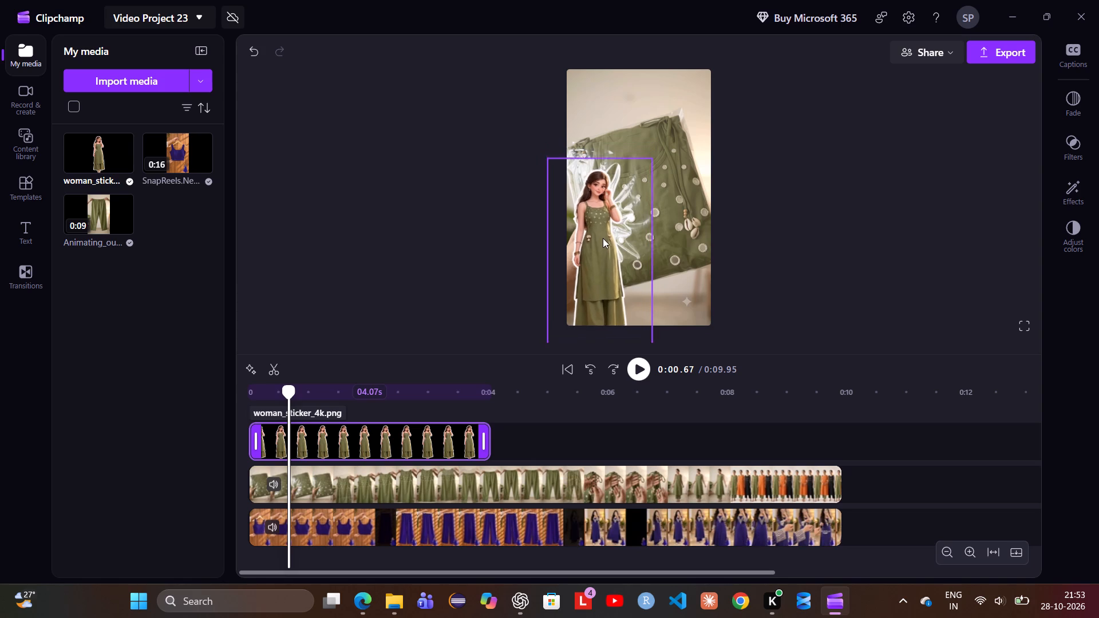
pyautogui.moveTo(603, 238); pyautogui.dragTo(599, 258)
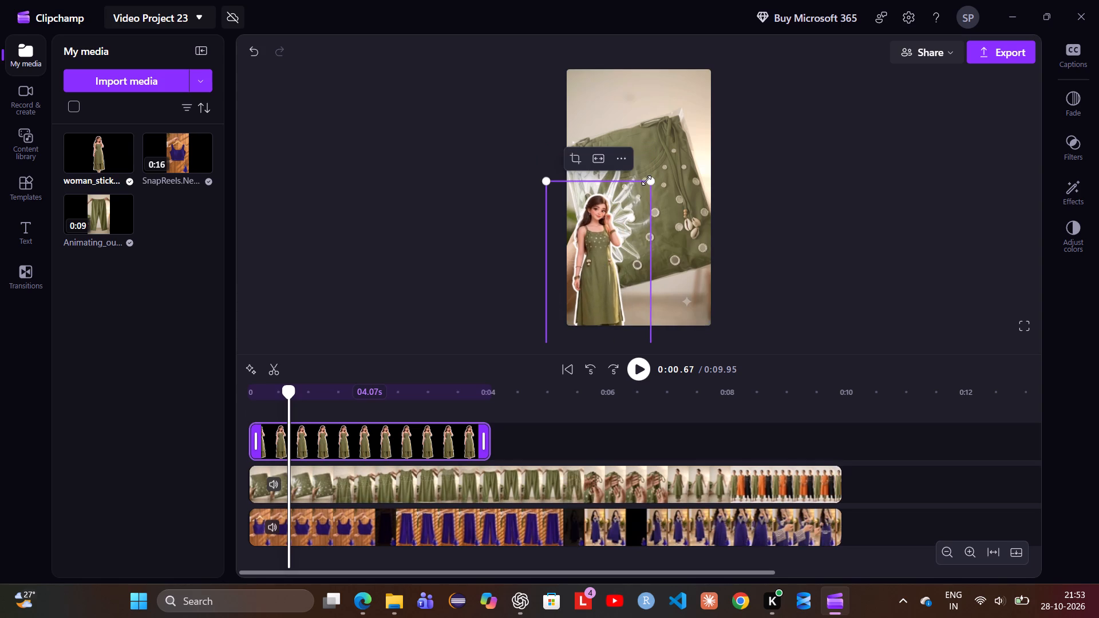
# Enlarge the sticker from its upper-right corner and nudge it left so the woman stands at the frame's left edge.
pyautogui.moveTo(646, 180); pyautogui.dragTo(683, 168)
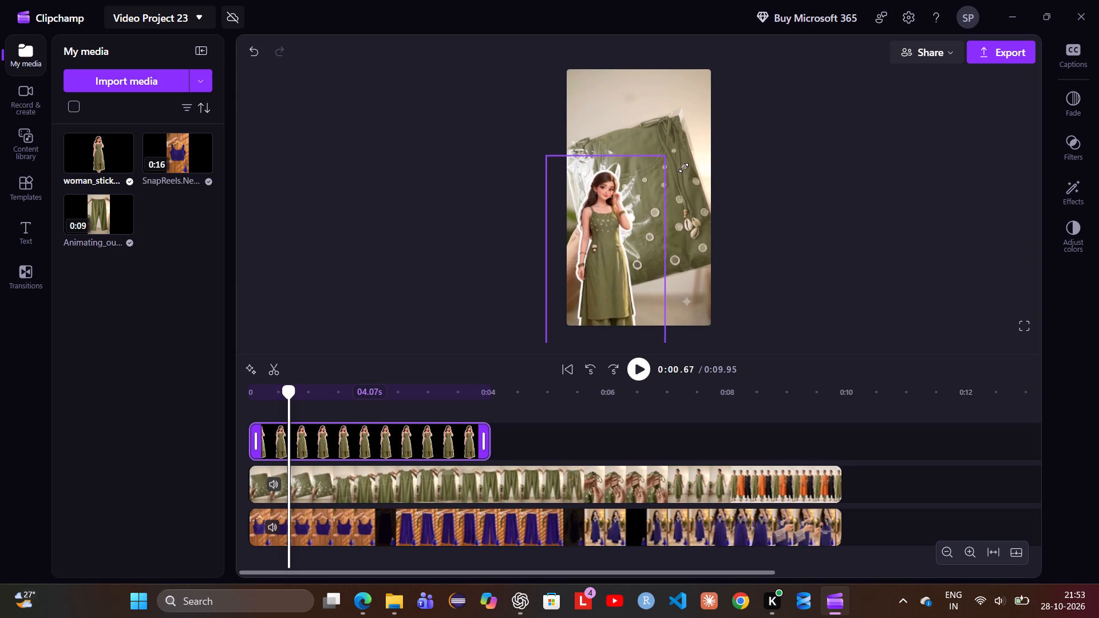
pyautogui.moveTo(683, 168); pyautogui.dragTo(703, 156)
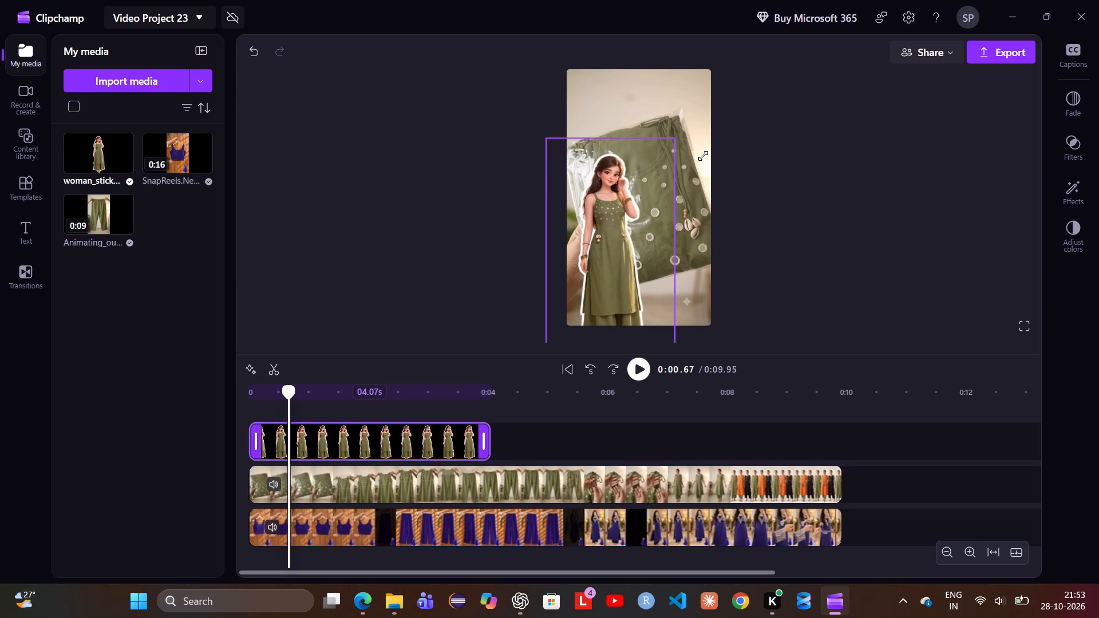
pyautogui.moveTo(703, 156); pyautogui.dragTo(714, 149)
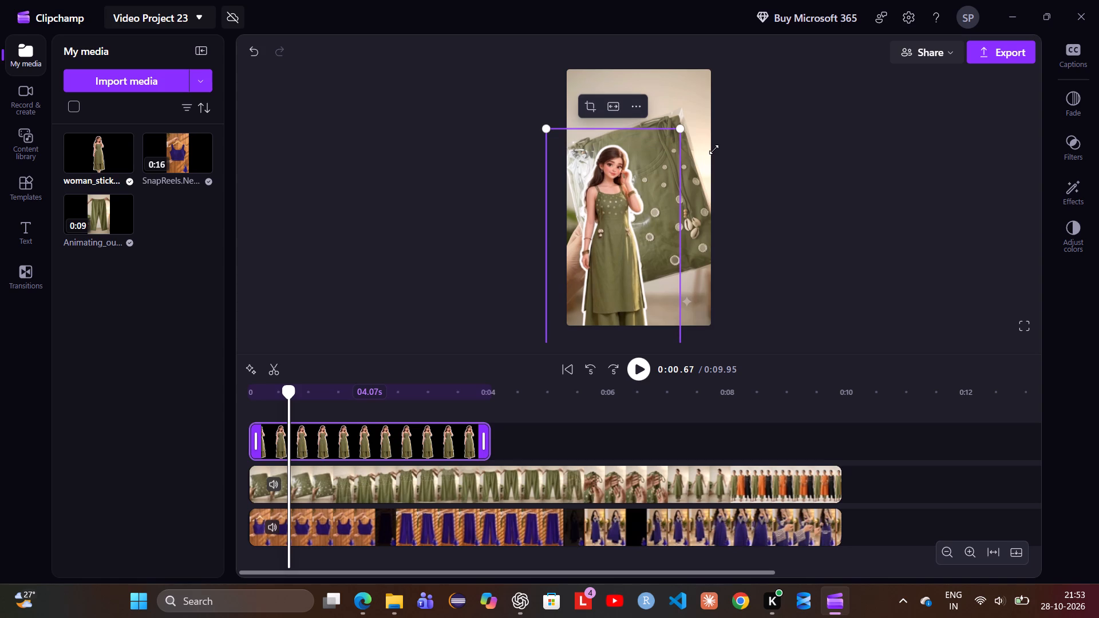
pyautogui.moveTo(622, 203); pyautogui.dragTo(612, 205)
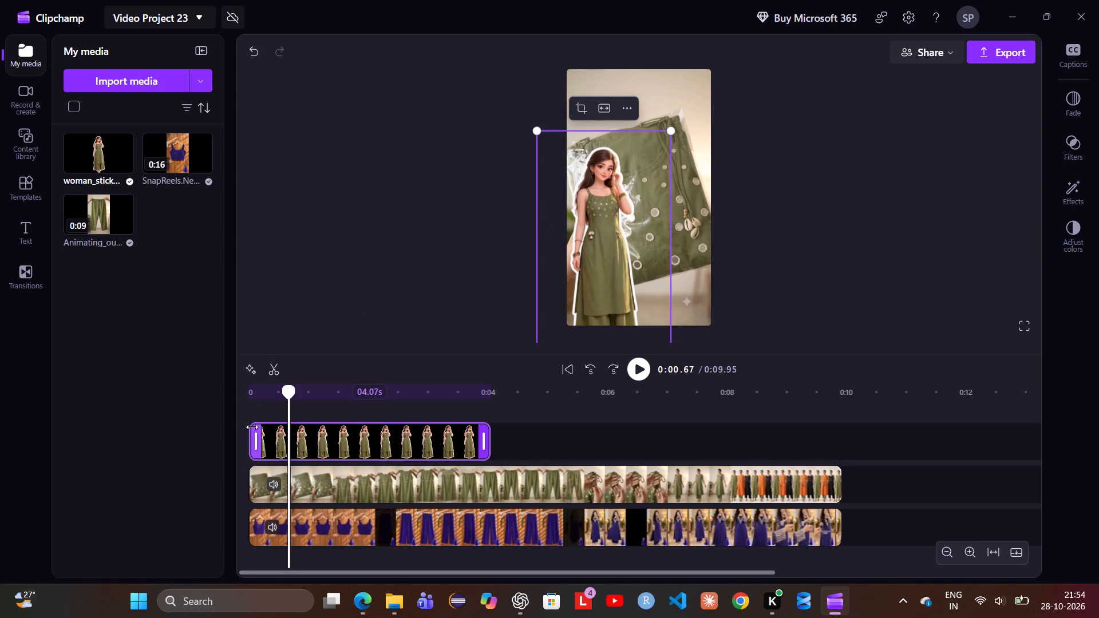
# Play the video, and trim the sticker clip's end to a duration of 1.49 s from the timeline start.
pyautogui.moveTo(251, 428); pyautogui.dragTo(209, 433)
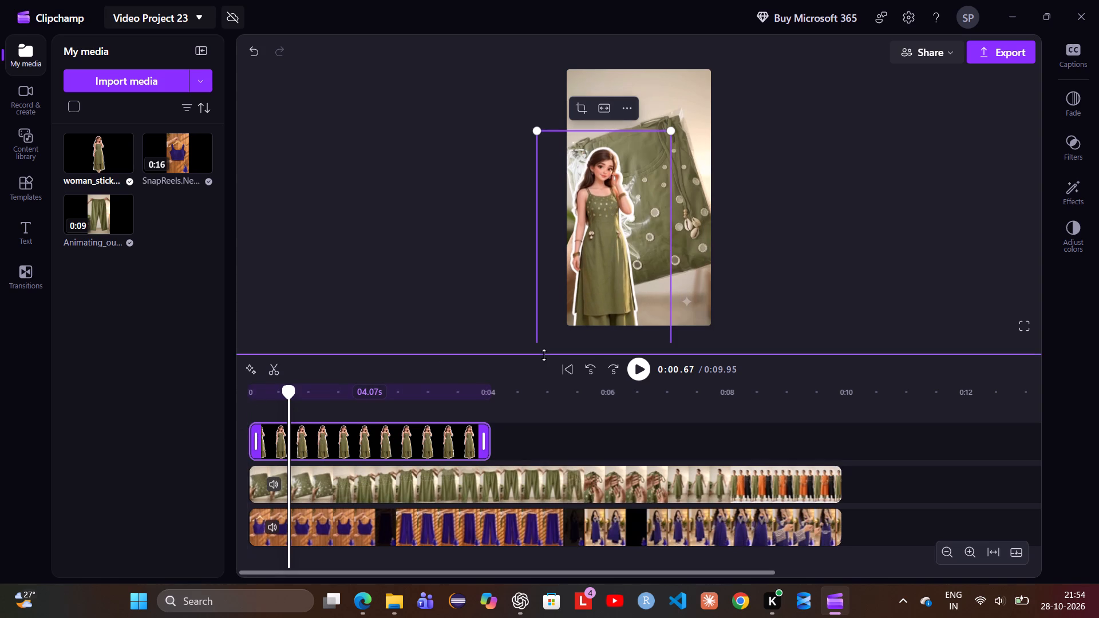
pyautogui.click(636, 370)
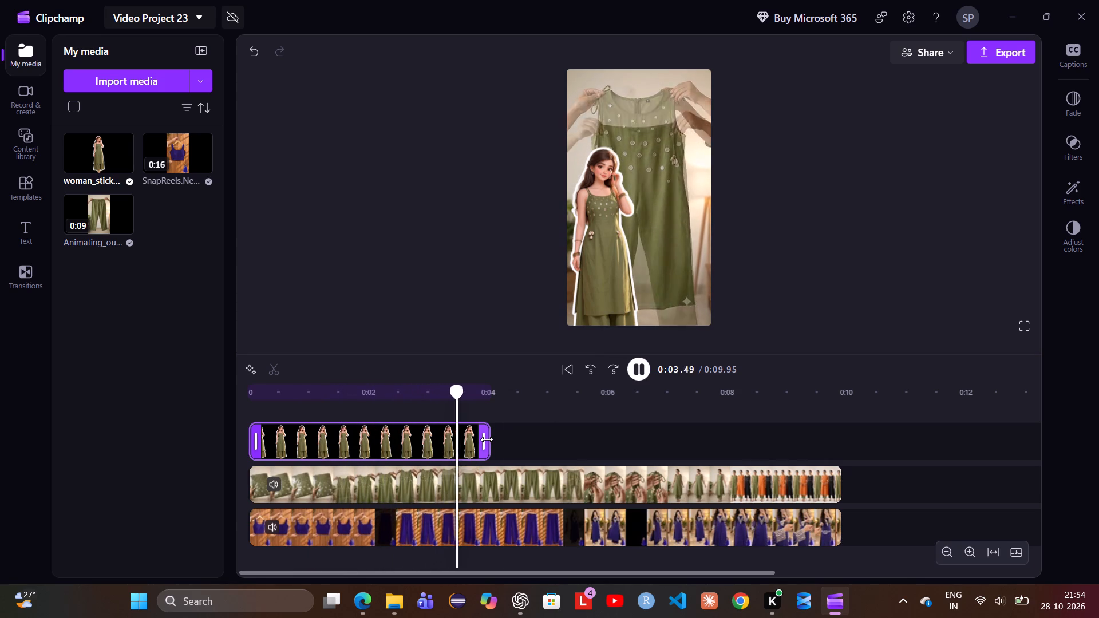
pyautogui.moveTo(487, 439); pyautogui.dragTo(346, 452)
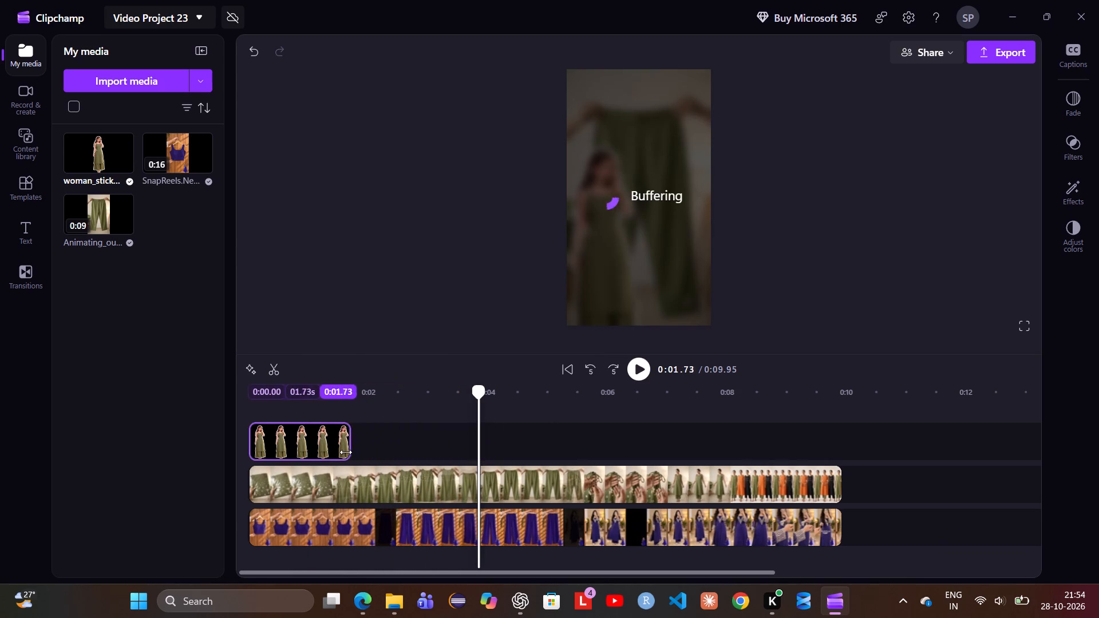
pyautogui.moveTo(346, 452); pyautogui.dragTo(338, 451)
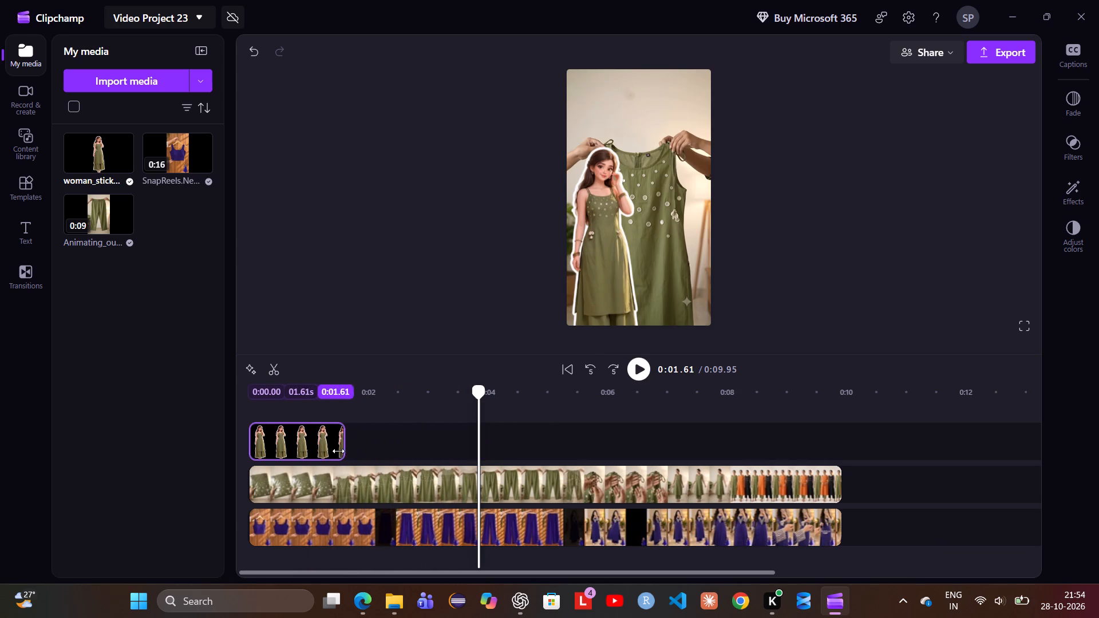
pyautogui.moveTo(338, 451); pyautogui.dragTo(336, 450)
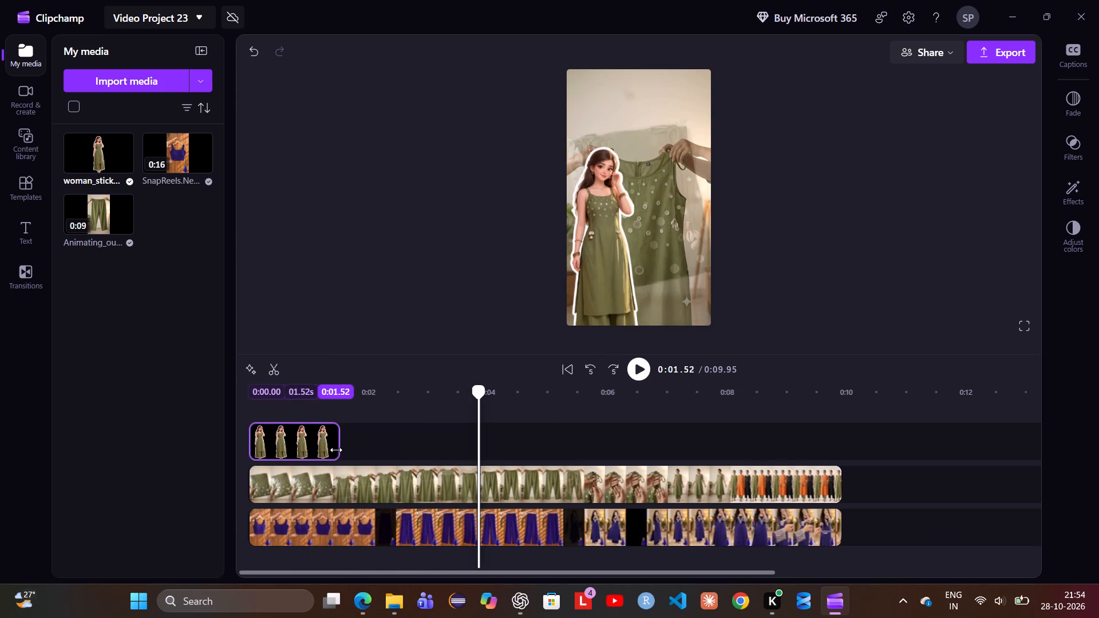
pyautogui.moveTo(336, 450); pyautogui.dragTo(332, 449)
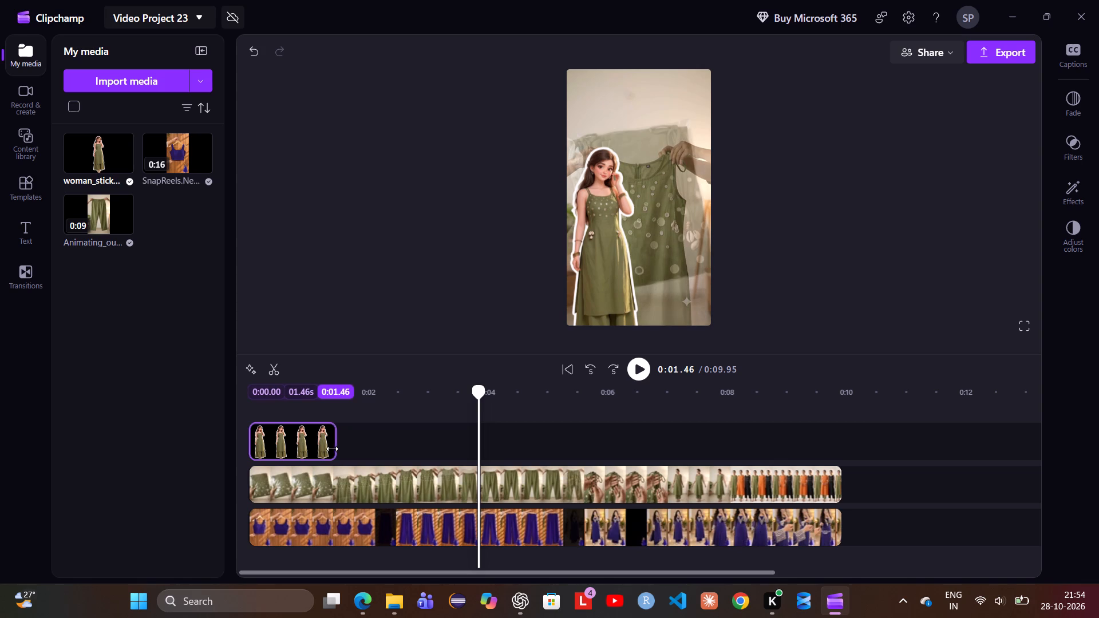
pyautogui.moveTo(332, 449); pyautogui.dragTo(332, 449)
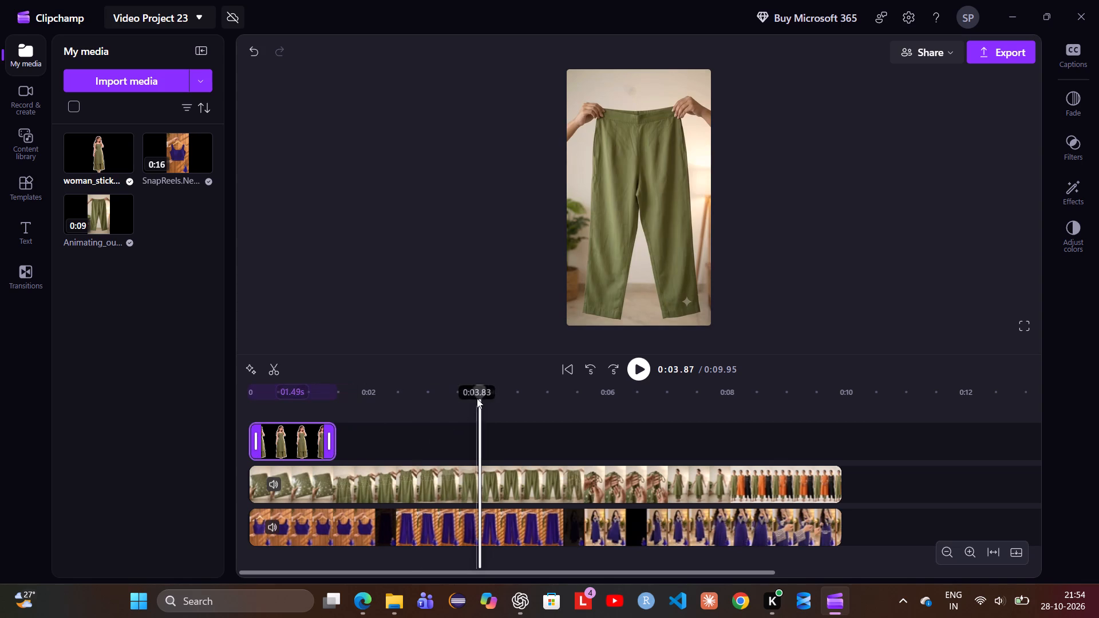
# Replay the video from the beginning to check the timing of the trimmed sticker clip.
pyautogui.moveTo(477, 398); pyautogui.dragTo(214, 419)
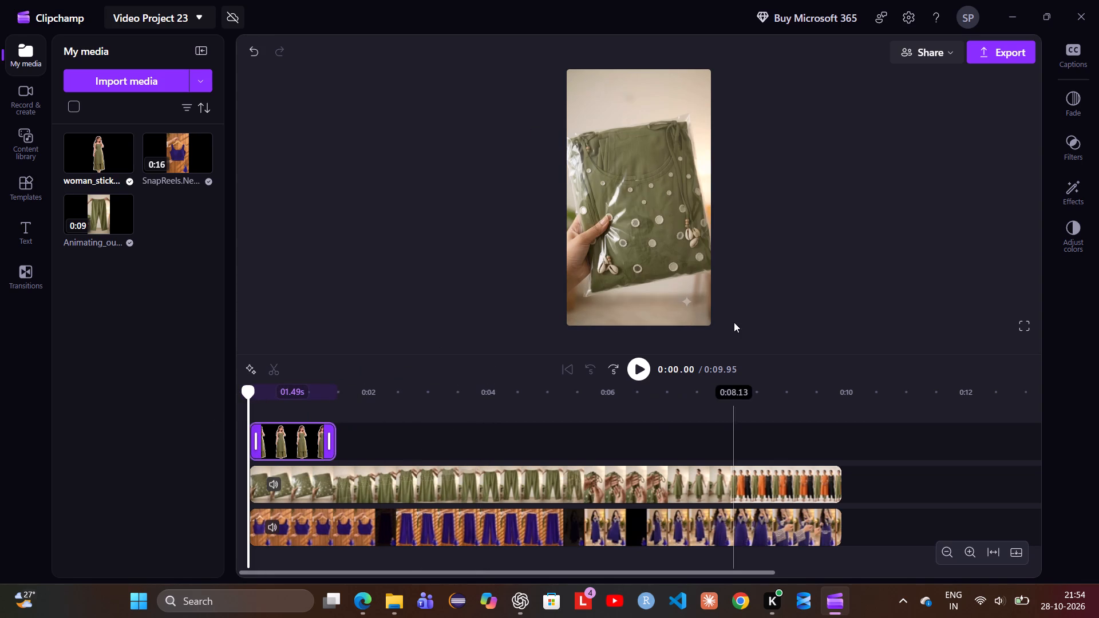
pyautogui.click(641, 363)
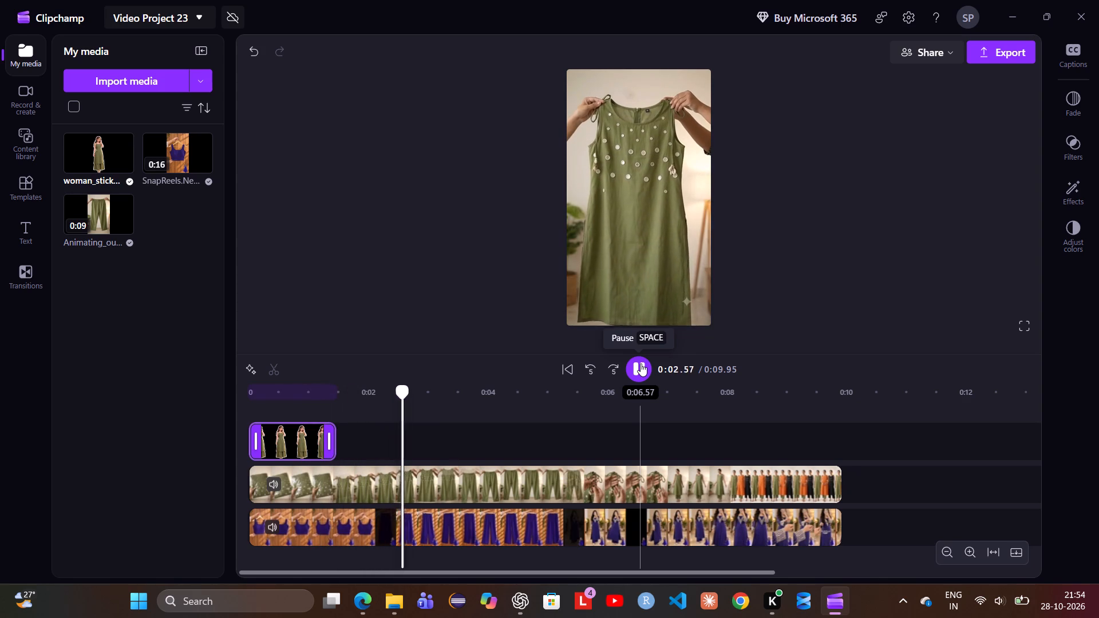
pyautogui.click(641, 363)
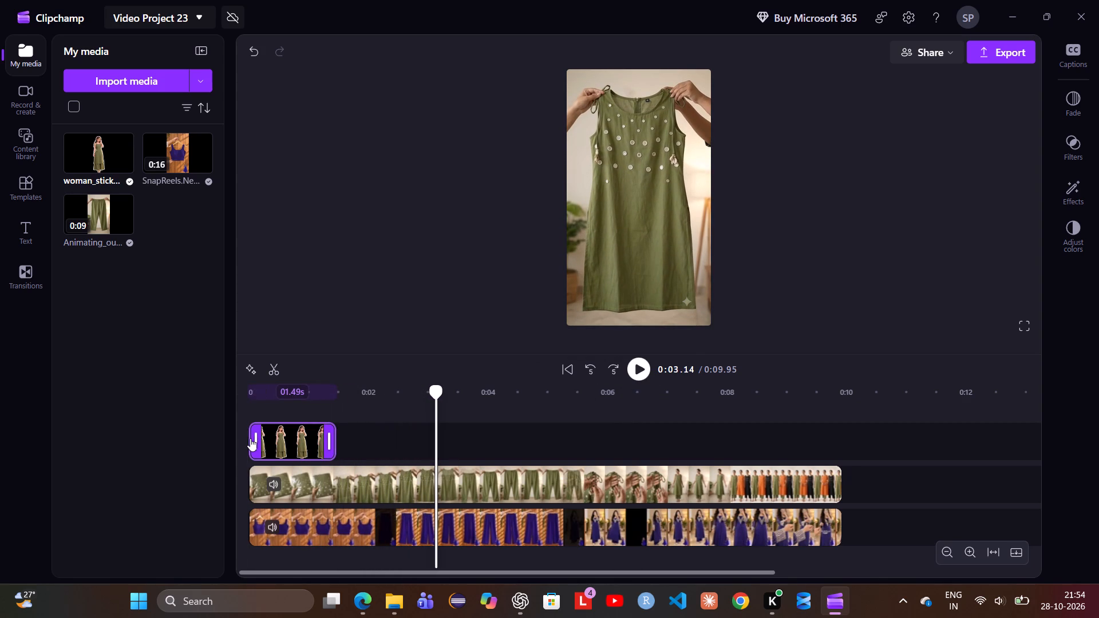
pyautogui.moveTo(252, 437); pyautogui.dragTo(226, 435)
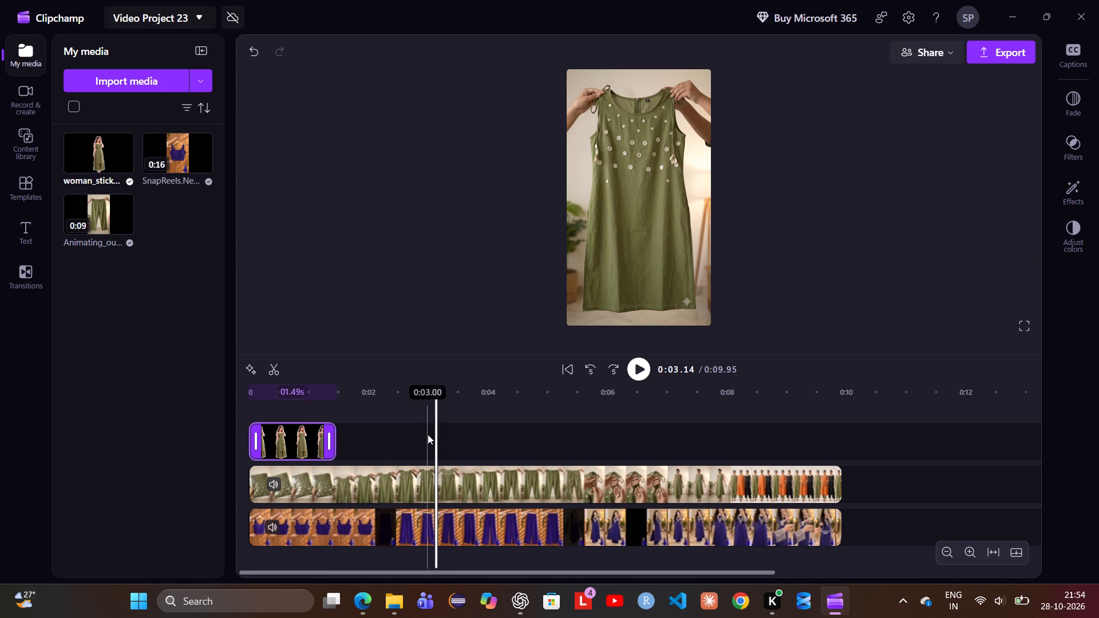
# Add the Fireworks title at the beginning of the timeline, on a new track above the sticker.
pyautogui.moveTo(437, 430); pyautogui.dragTo(345, 429)
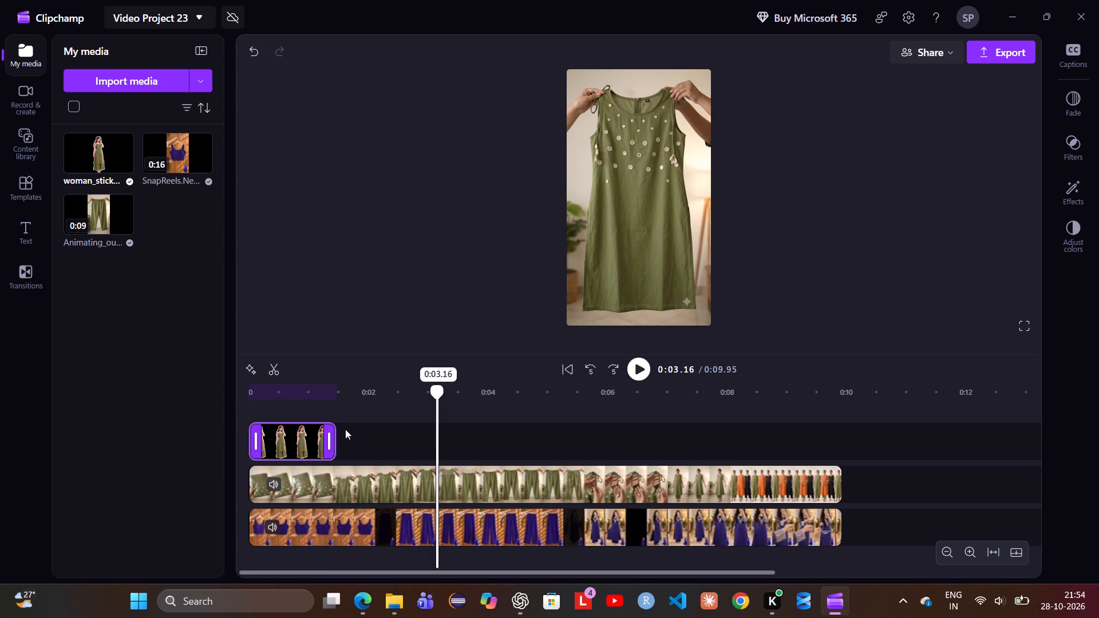
pyautogui.moveTo(345, 429); pyautogui.dragTo(227, 429)
pyautogui.click(35, 232)
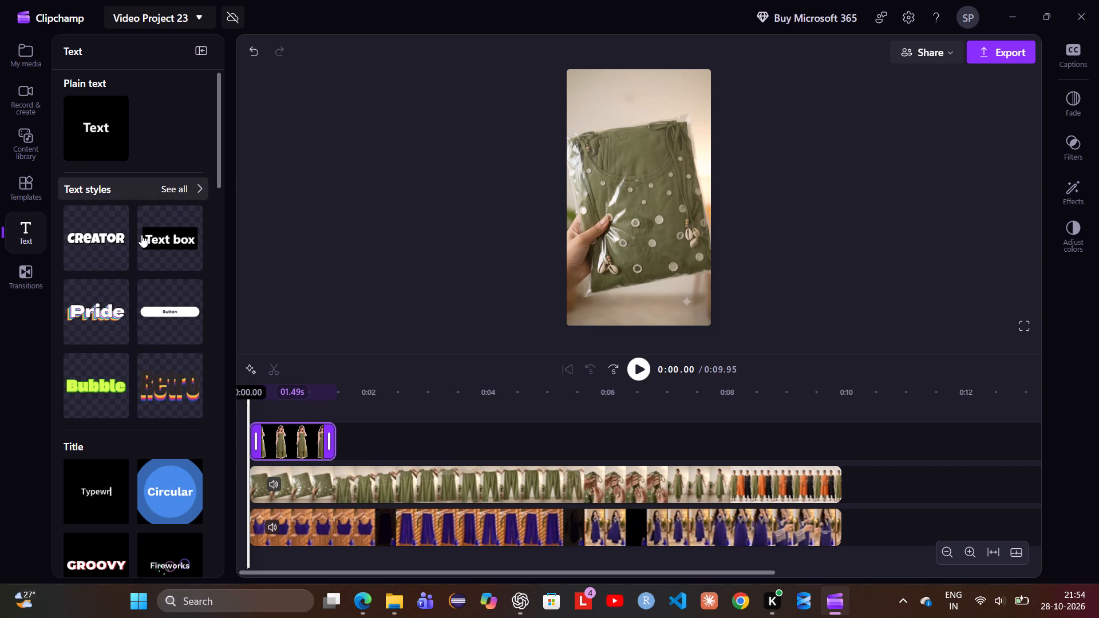
pyautogui.scroll(-2, 132, 445)
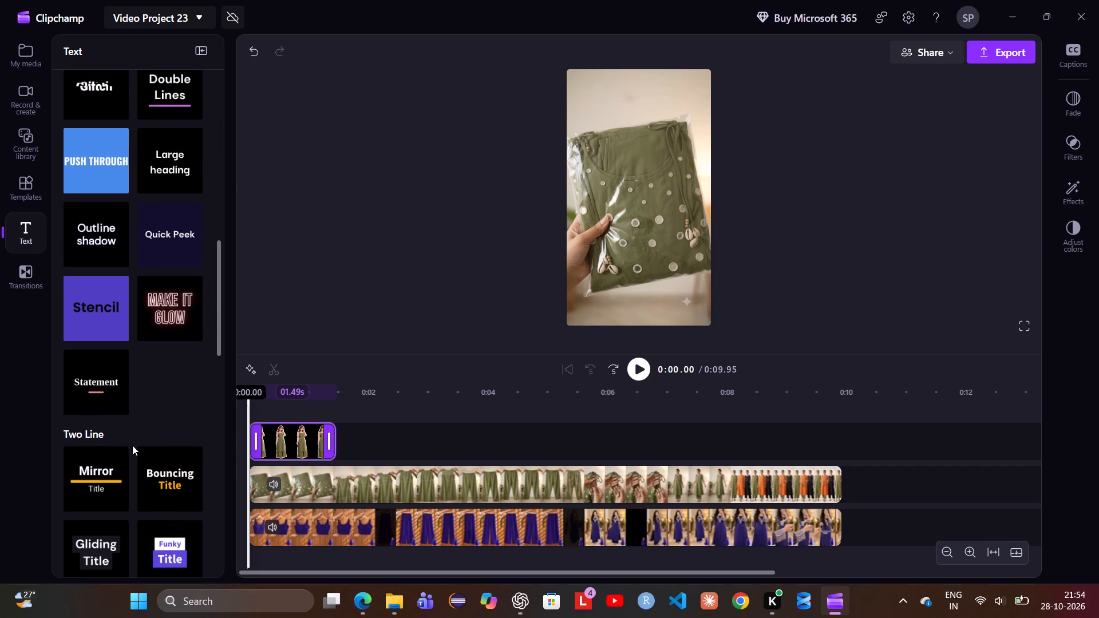
pyautogui.scroll(-4, 132, 445)
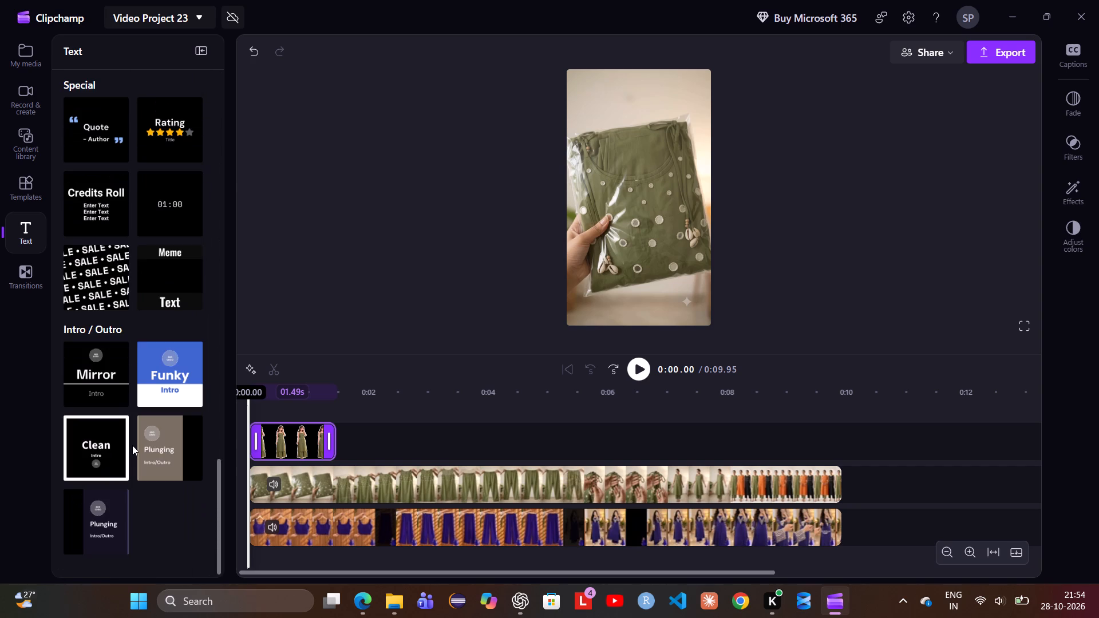
pyautogui.scroll(-1, 132, 445)
pyautogui.scroll(4, 132, 445)
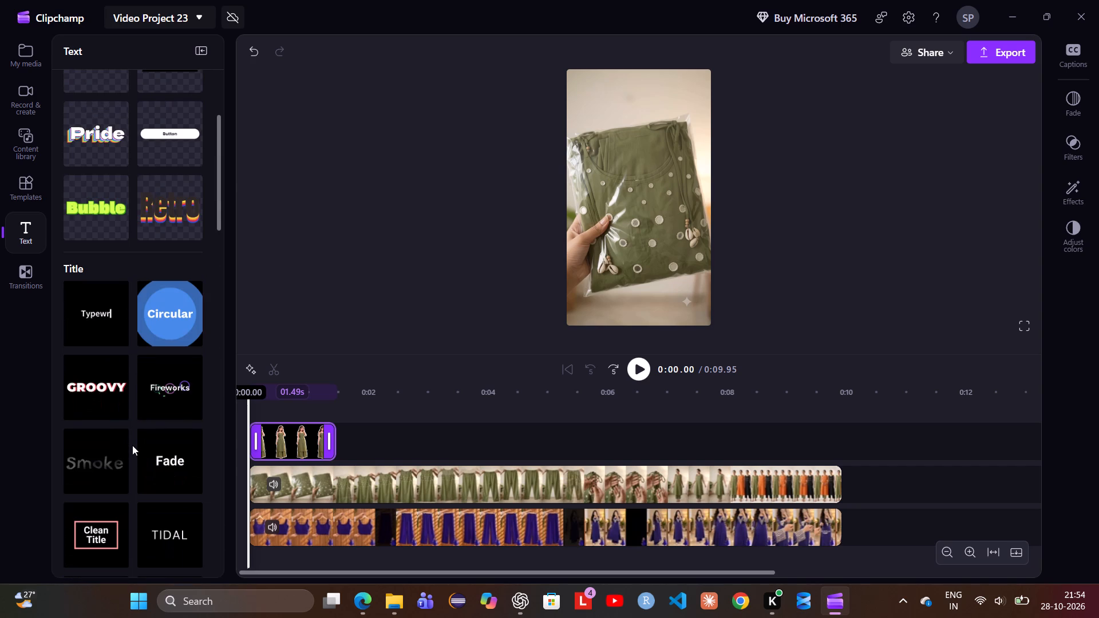
pyautogui.click(174, 405)
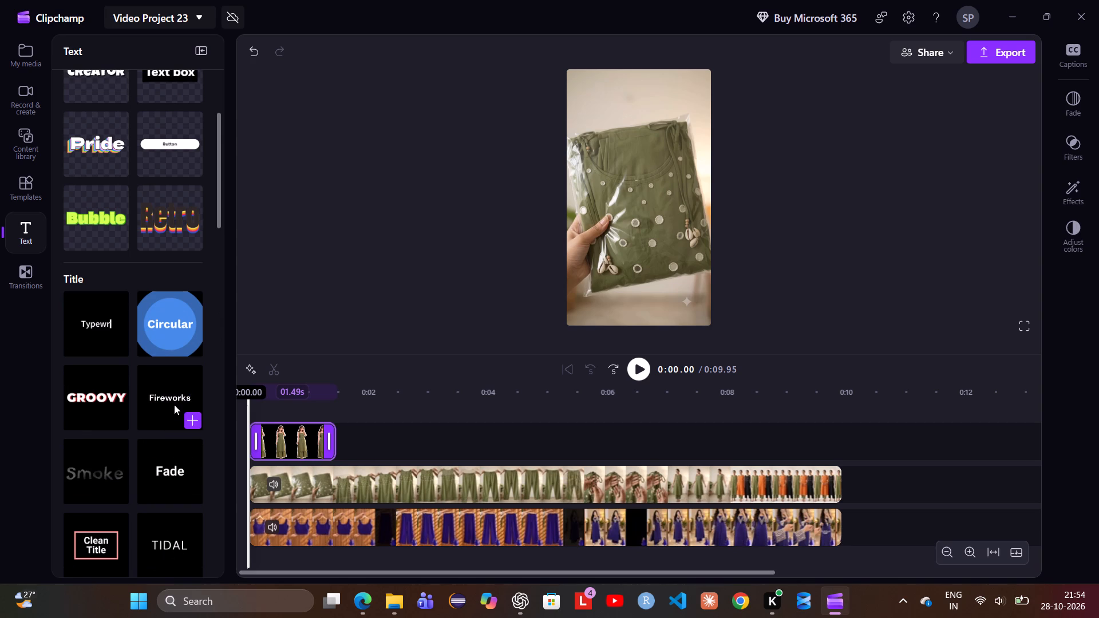
pyautogui.click(189, 415)
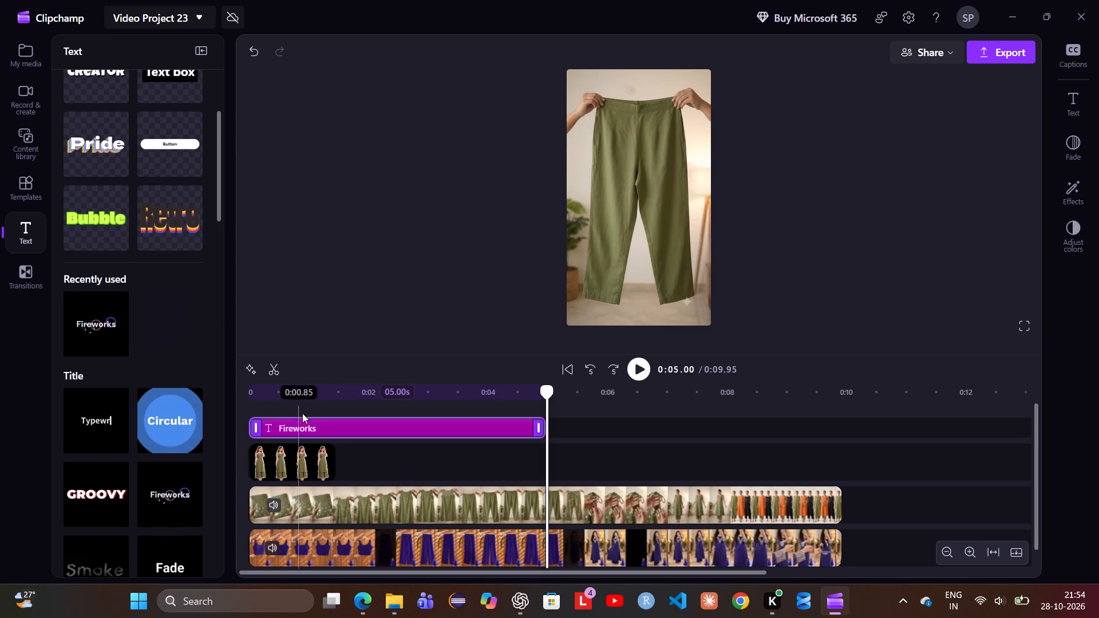
# Preview the Fireworks title over the green dress at about 2.98 s and check where its clip ends.
pyautogui.moveTo(547, 398); pyautogui.dragTo(426, 401)
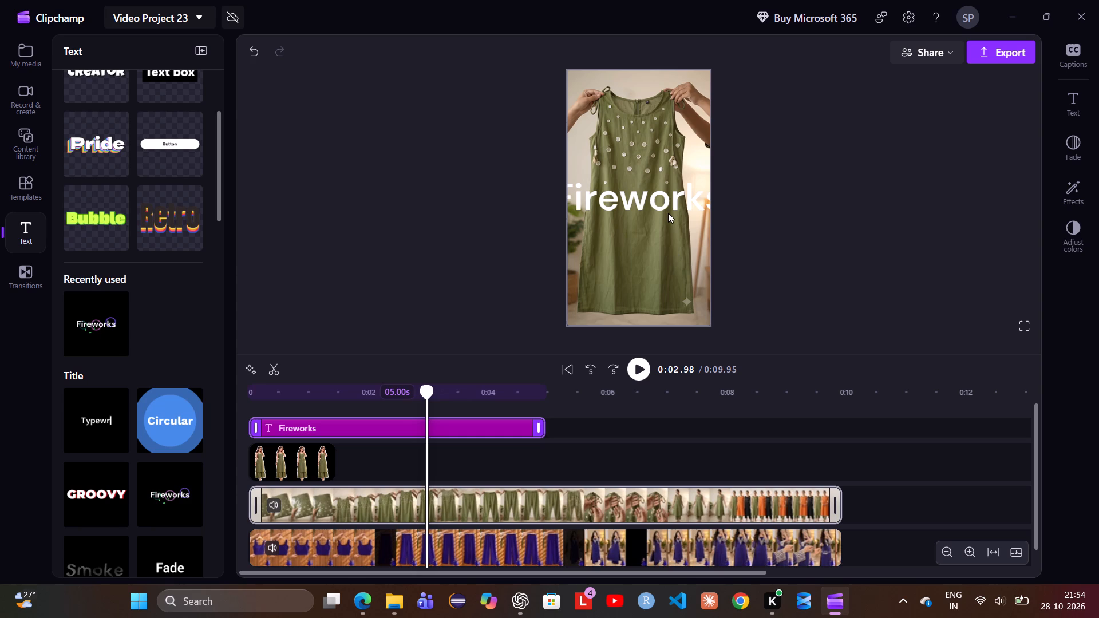
pyautogui.click(663, 197)
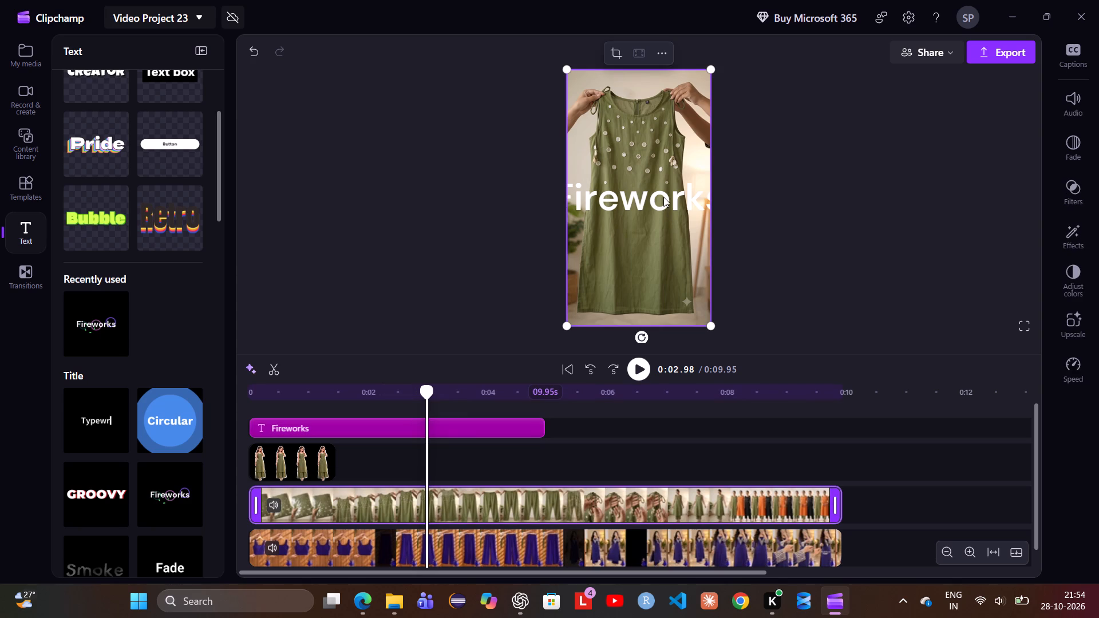
pyautogui.click(648, 203)
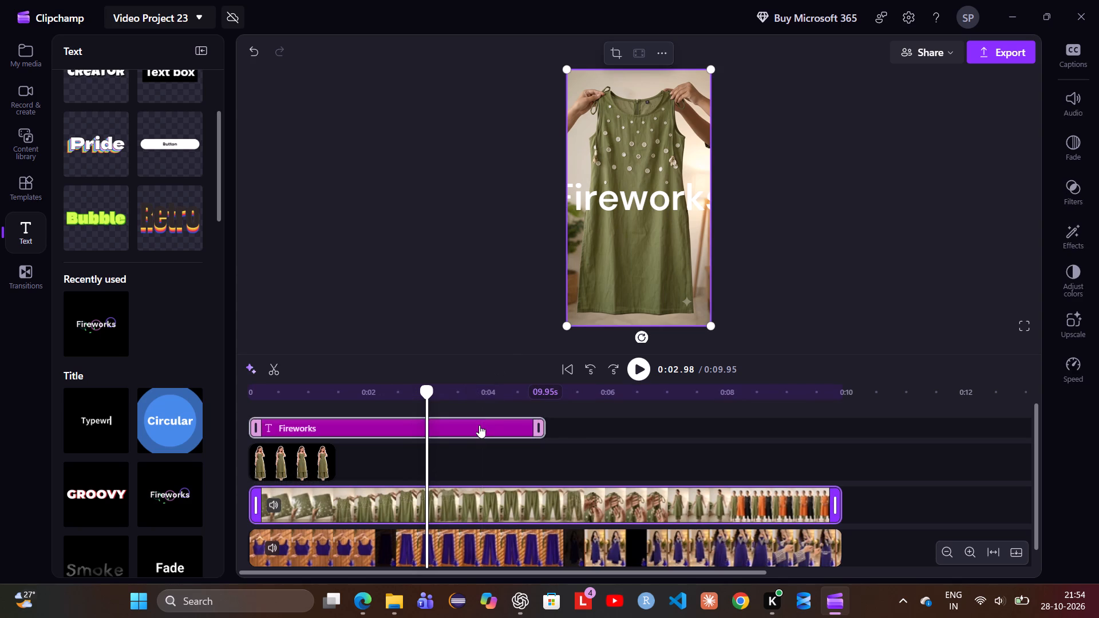
pyautogui.doubleClick(479, 425)
pyautogui.click(603, 440)
pyautogui.hscroll(1, 603, 440)
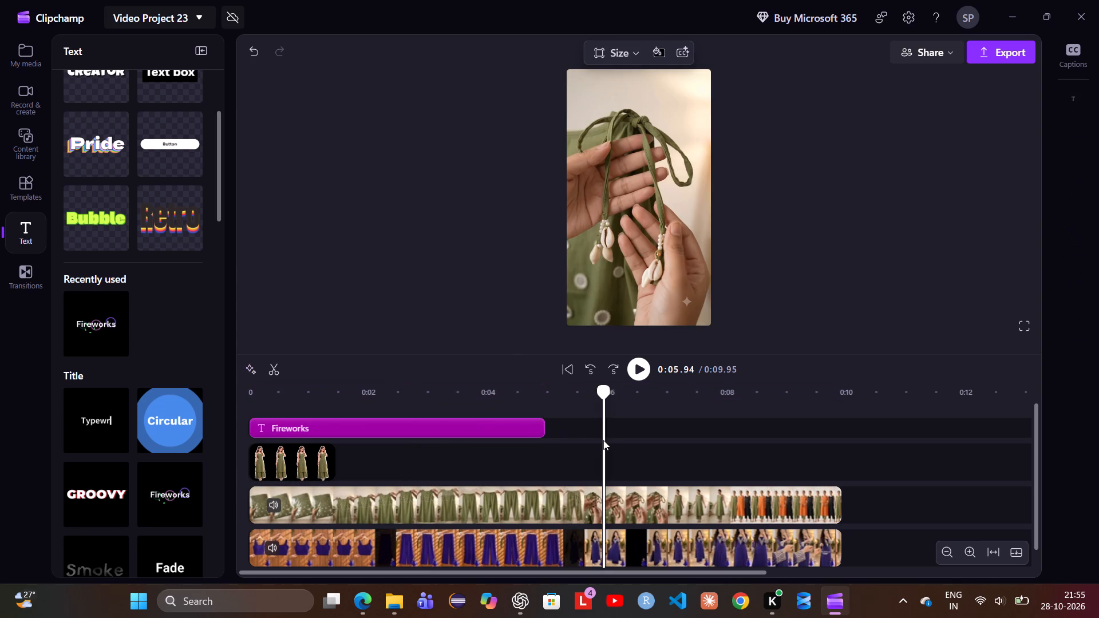
pyautogui.hscroll(1, 603, 440)
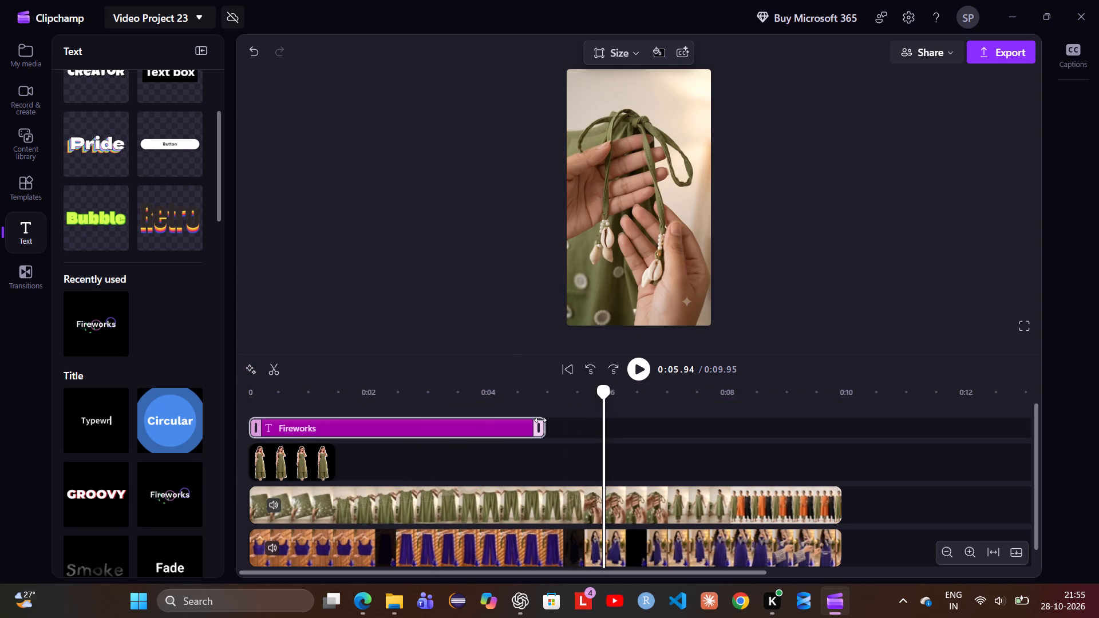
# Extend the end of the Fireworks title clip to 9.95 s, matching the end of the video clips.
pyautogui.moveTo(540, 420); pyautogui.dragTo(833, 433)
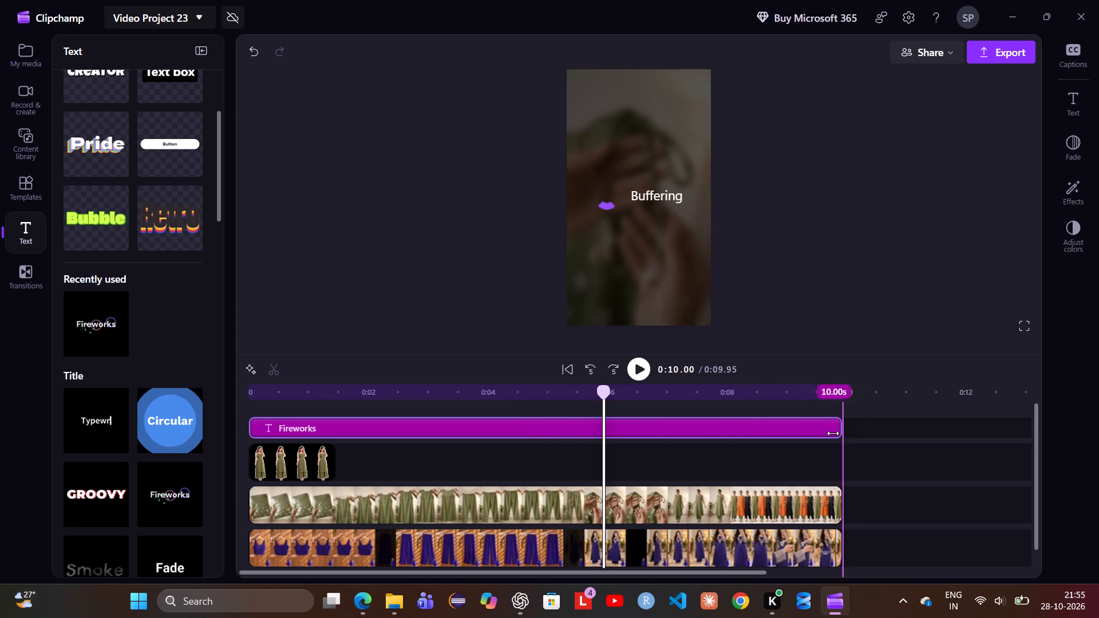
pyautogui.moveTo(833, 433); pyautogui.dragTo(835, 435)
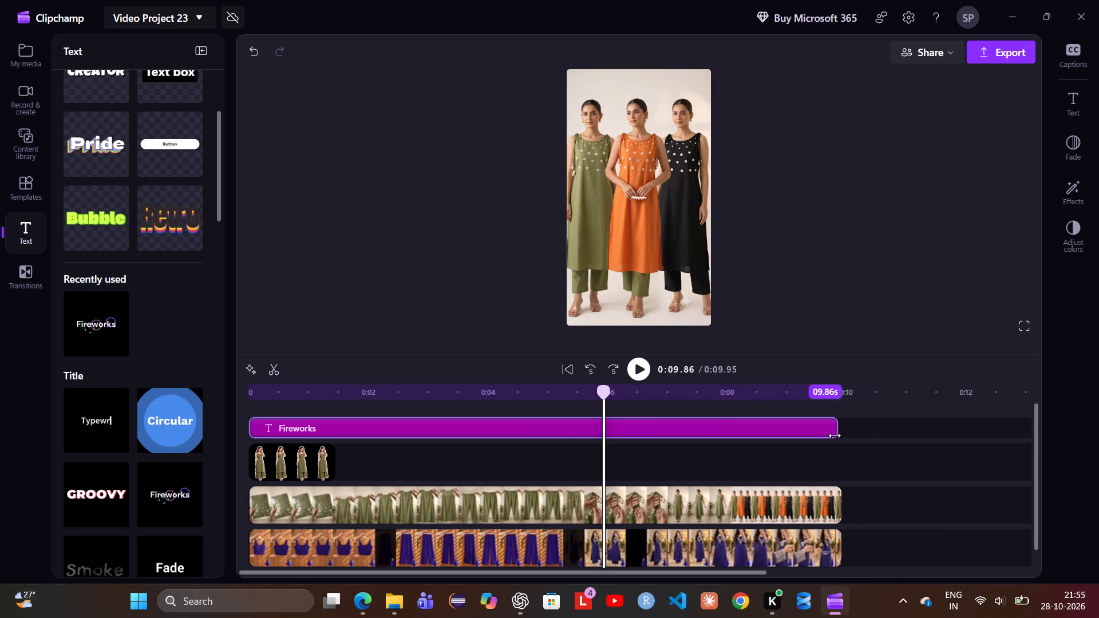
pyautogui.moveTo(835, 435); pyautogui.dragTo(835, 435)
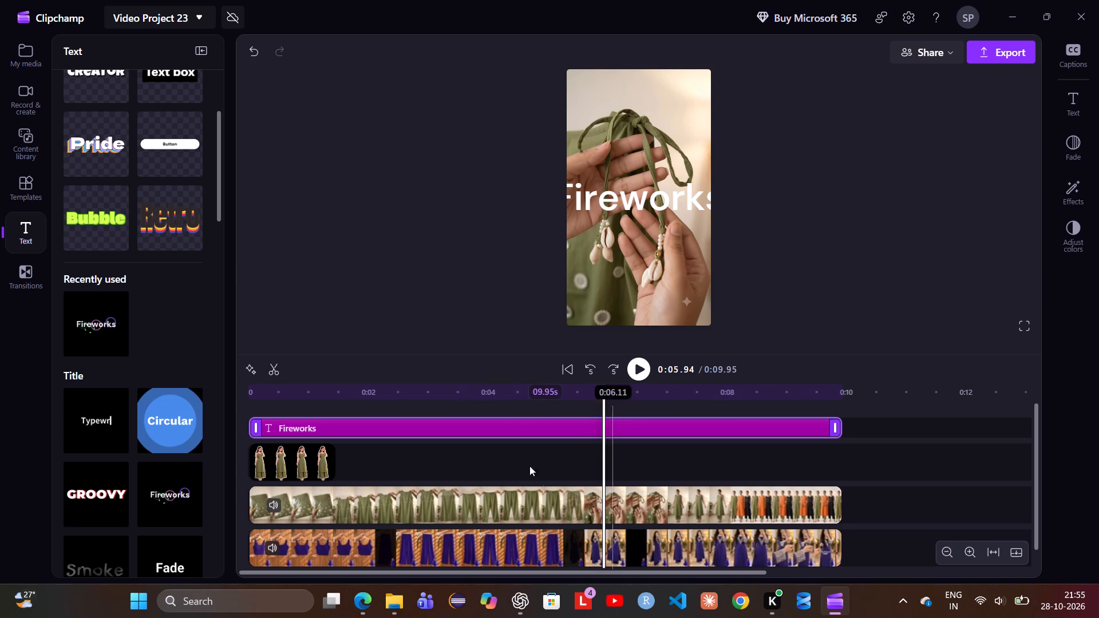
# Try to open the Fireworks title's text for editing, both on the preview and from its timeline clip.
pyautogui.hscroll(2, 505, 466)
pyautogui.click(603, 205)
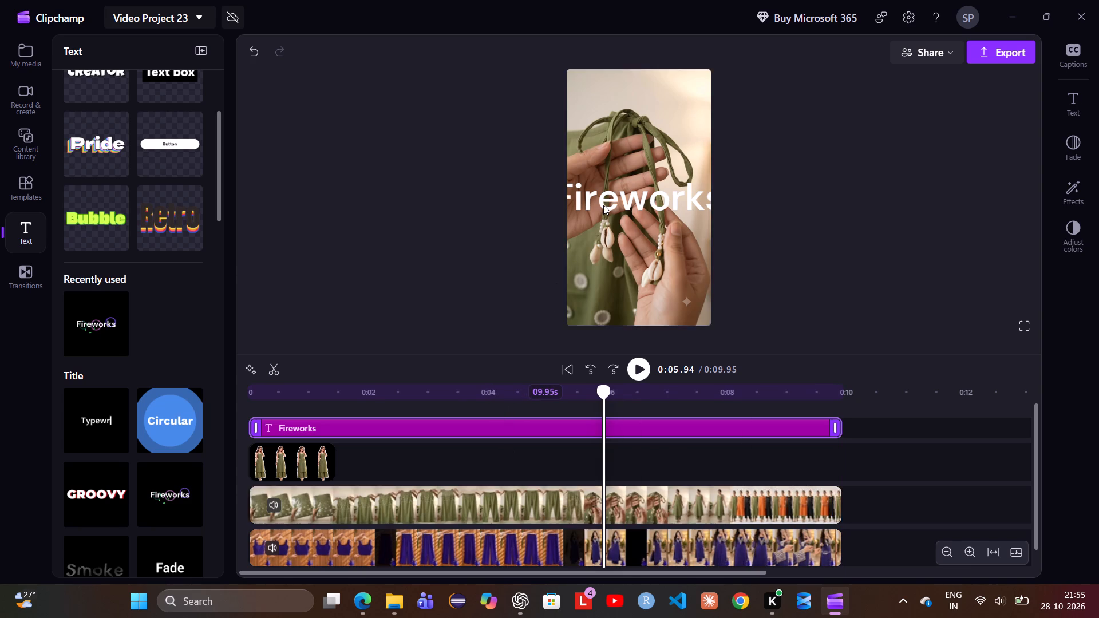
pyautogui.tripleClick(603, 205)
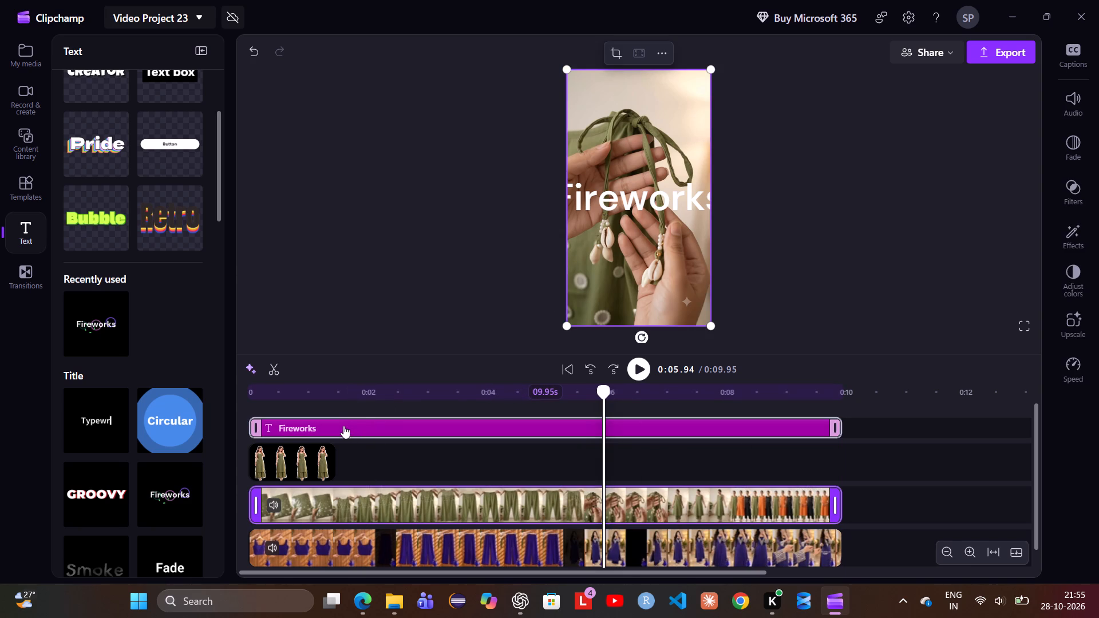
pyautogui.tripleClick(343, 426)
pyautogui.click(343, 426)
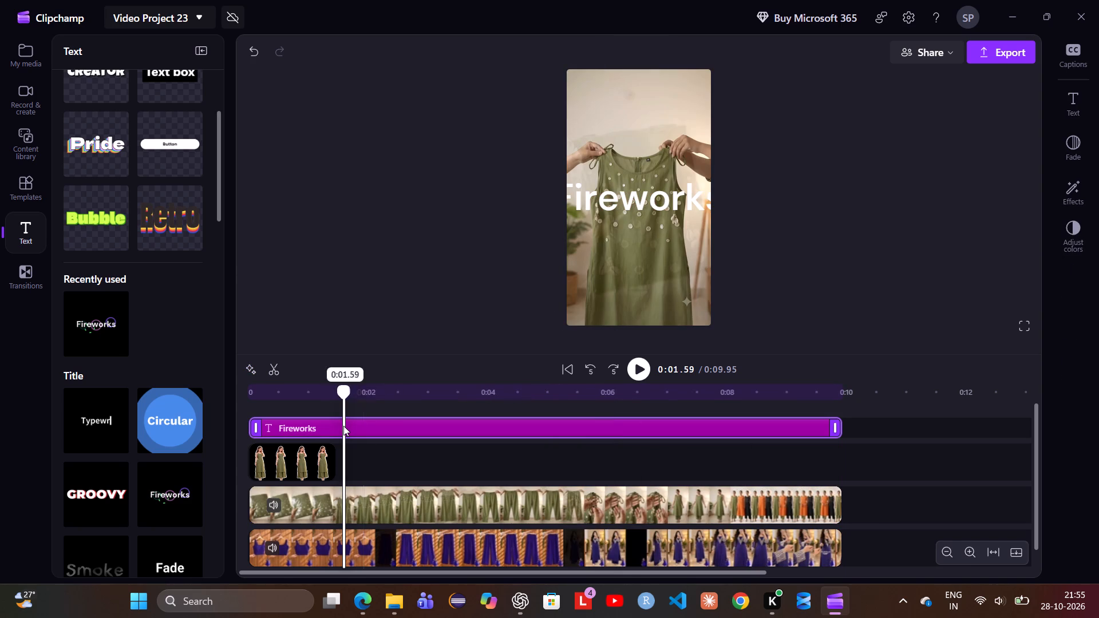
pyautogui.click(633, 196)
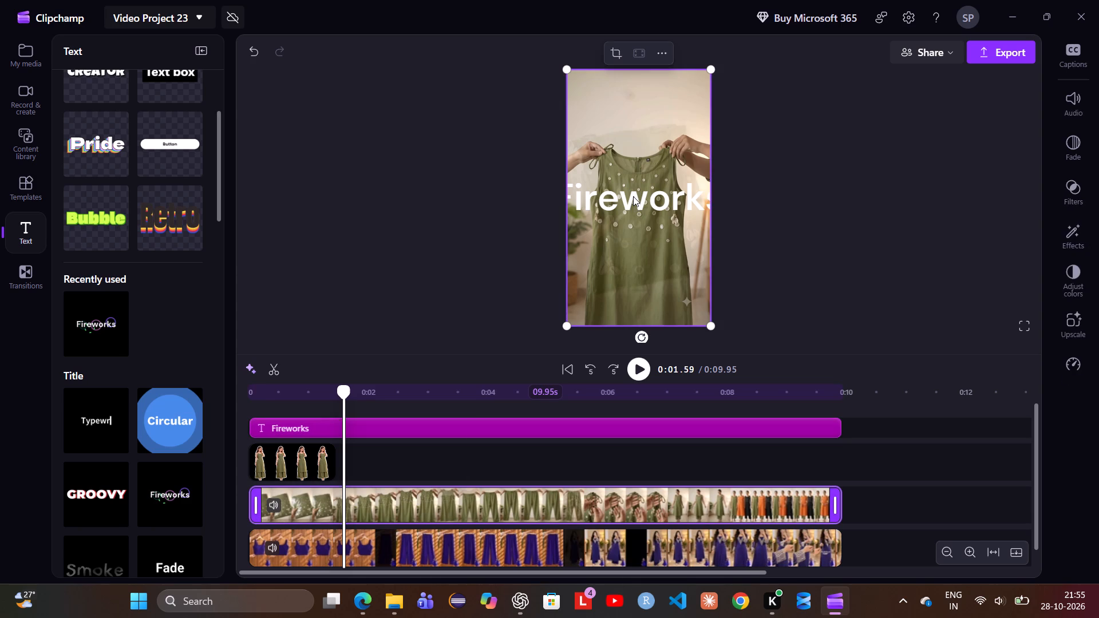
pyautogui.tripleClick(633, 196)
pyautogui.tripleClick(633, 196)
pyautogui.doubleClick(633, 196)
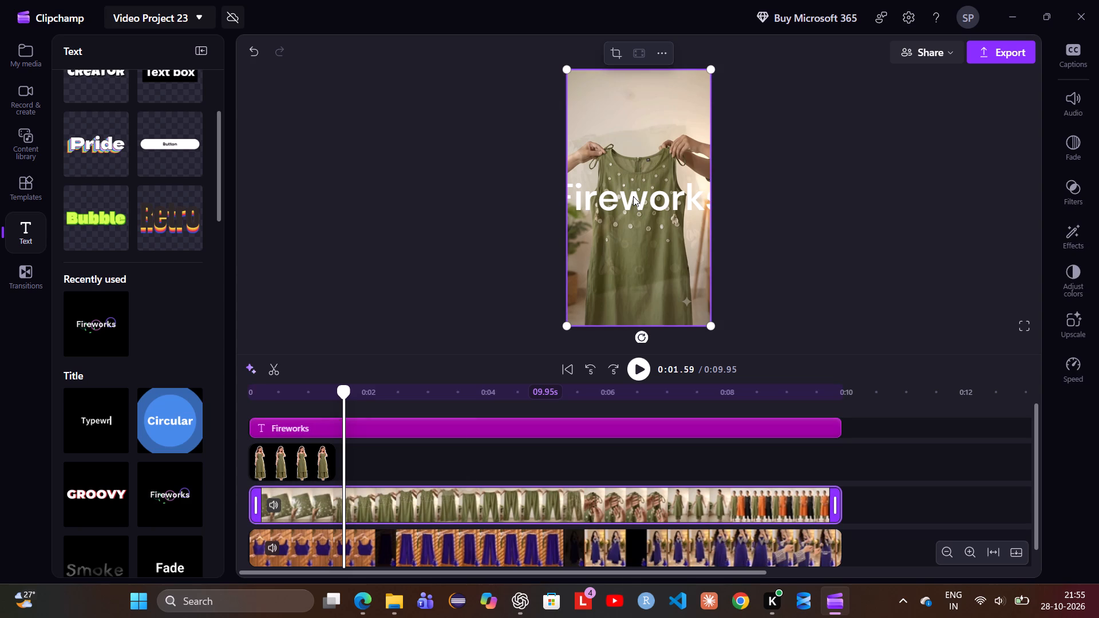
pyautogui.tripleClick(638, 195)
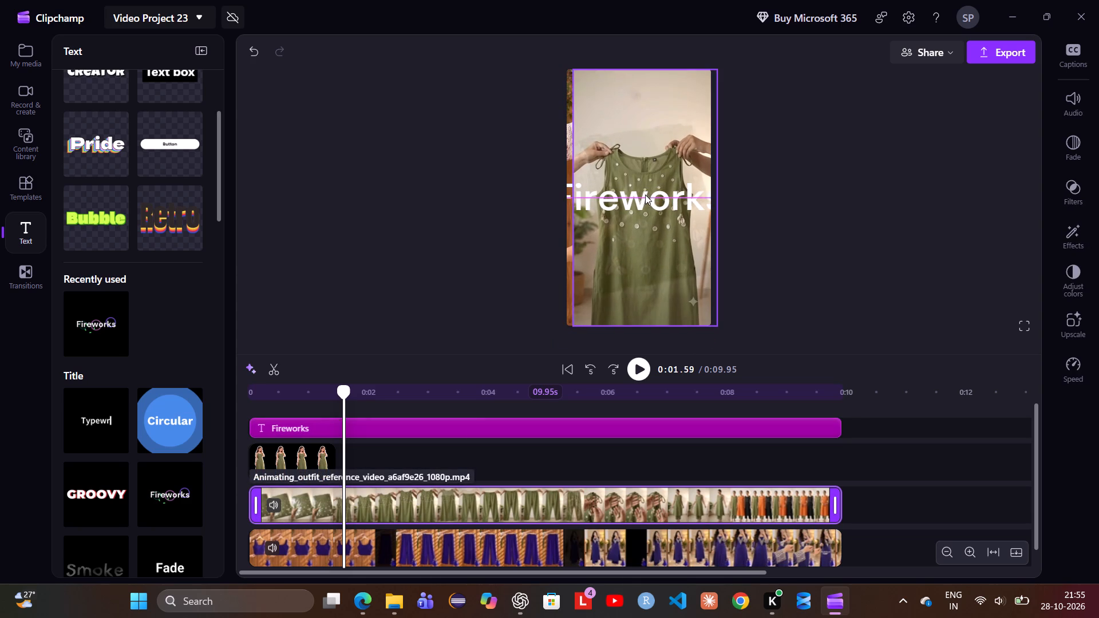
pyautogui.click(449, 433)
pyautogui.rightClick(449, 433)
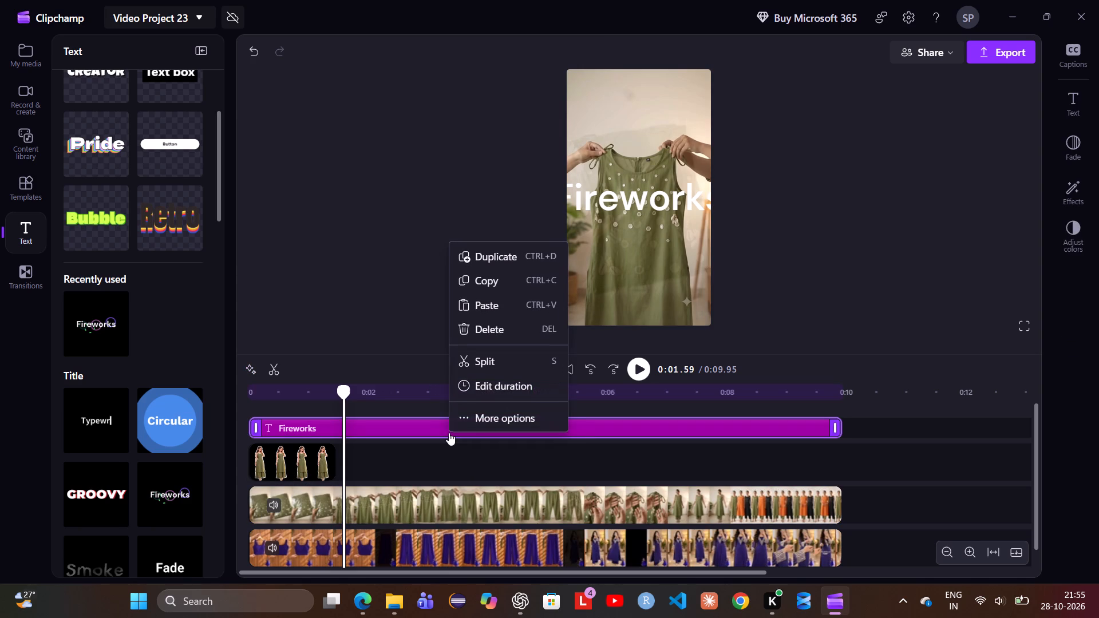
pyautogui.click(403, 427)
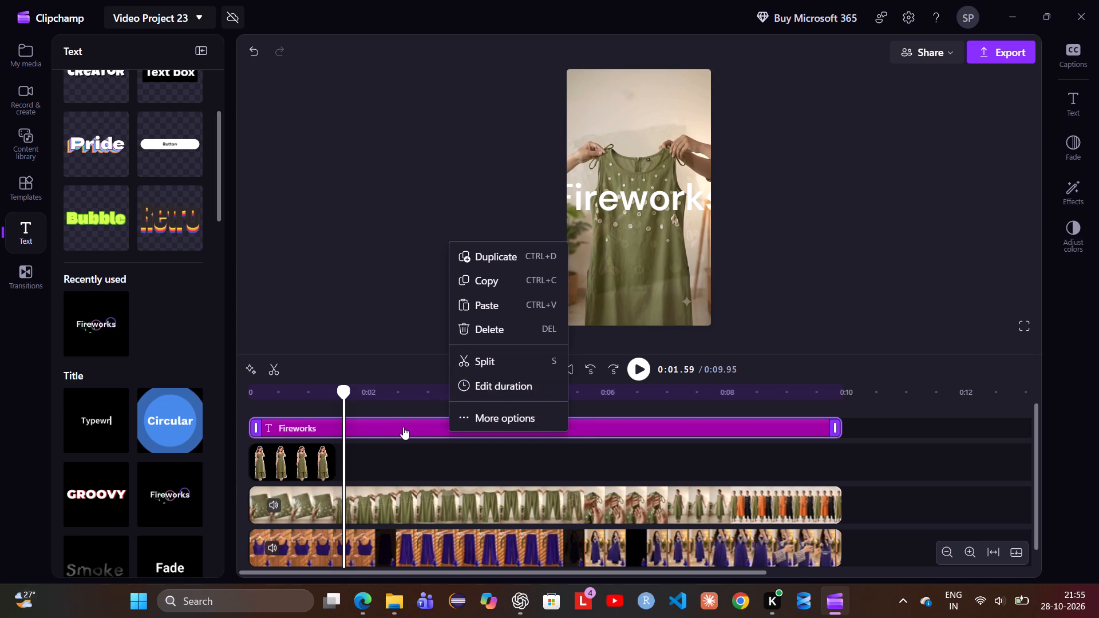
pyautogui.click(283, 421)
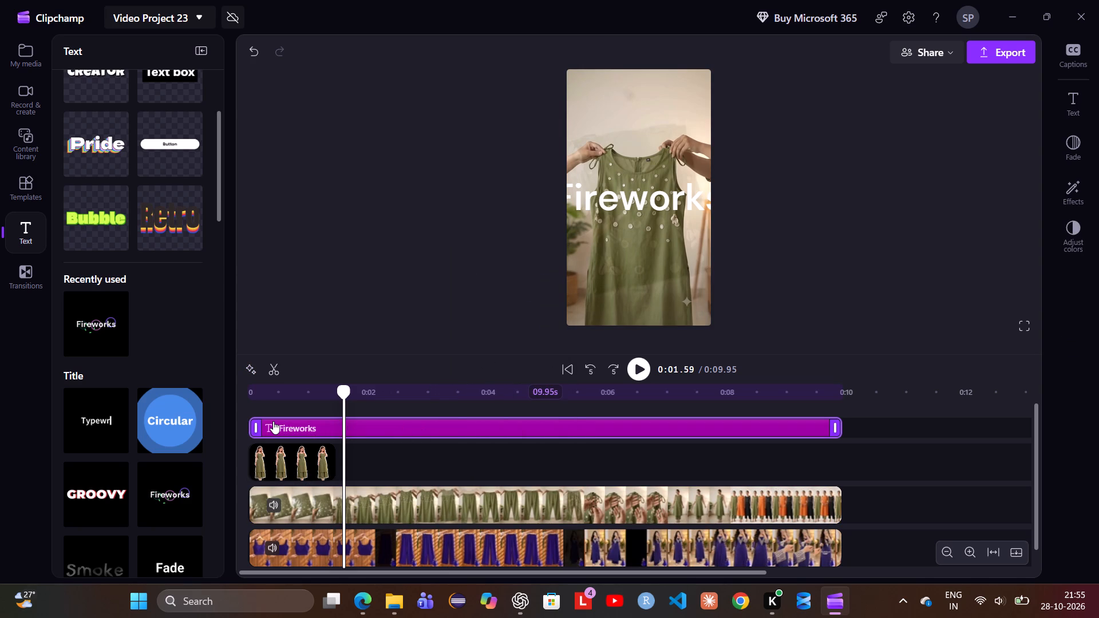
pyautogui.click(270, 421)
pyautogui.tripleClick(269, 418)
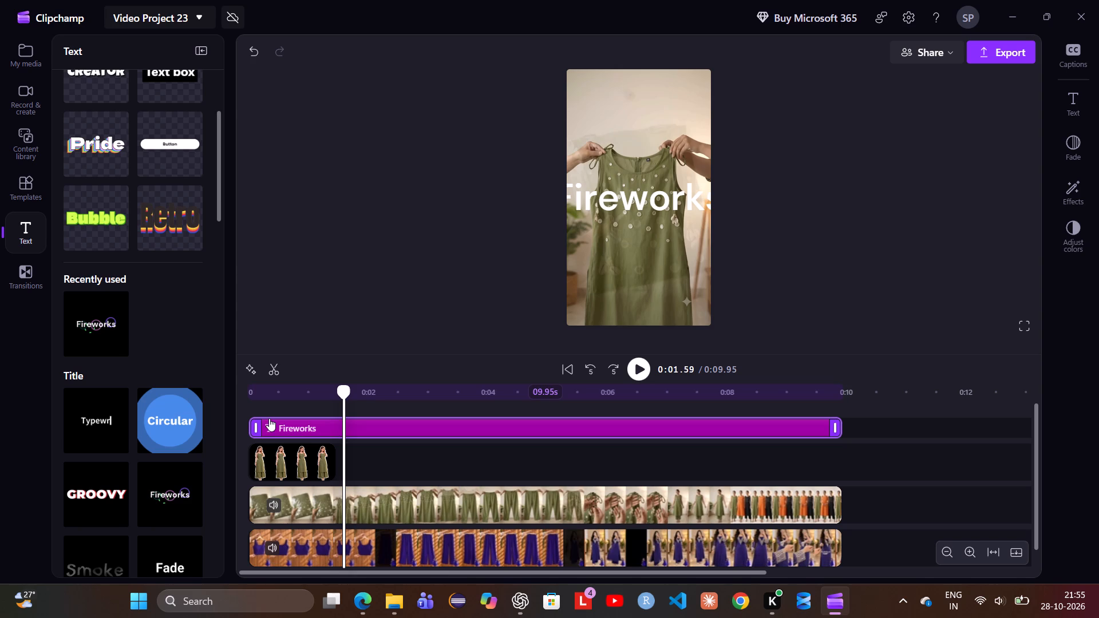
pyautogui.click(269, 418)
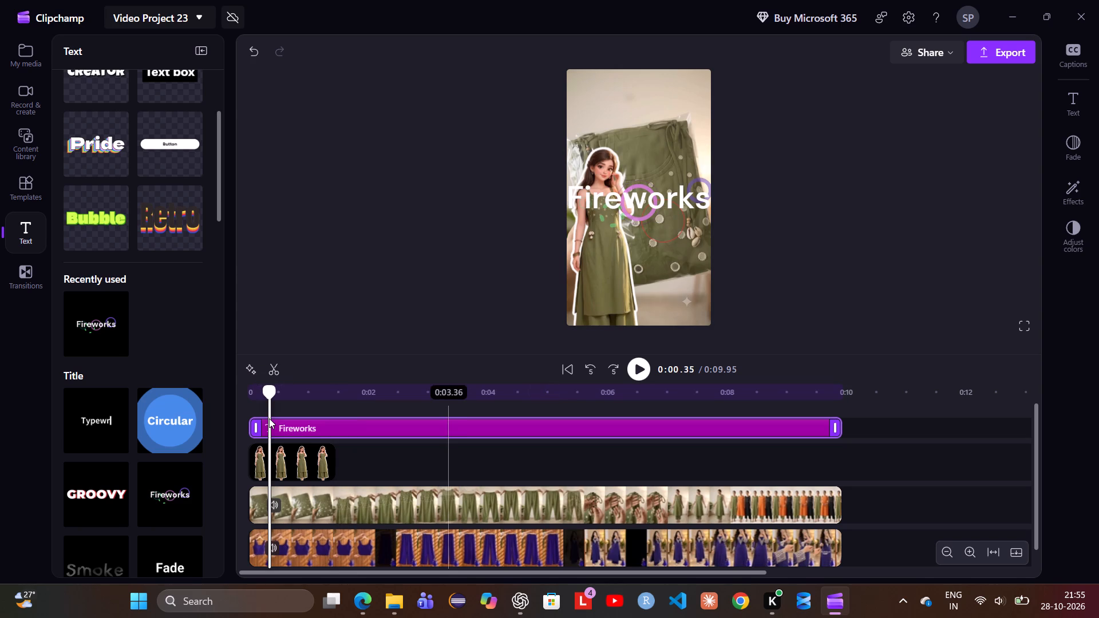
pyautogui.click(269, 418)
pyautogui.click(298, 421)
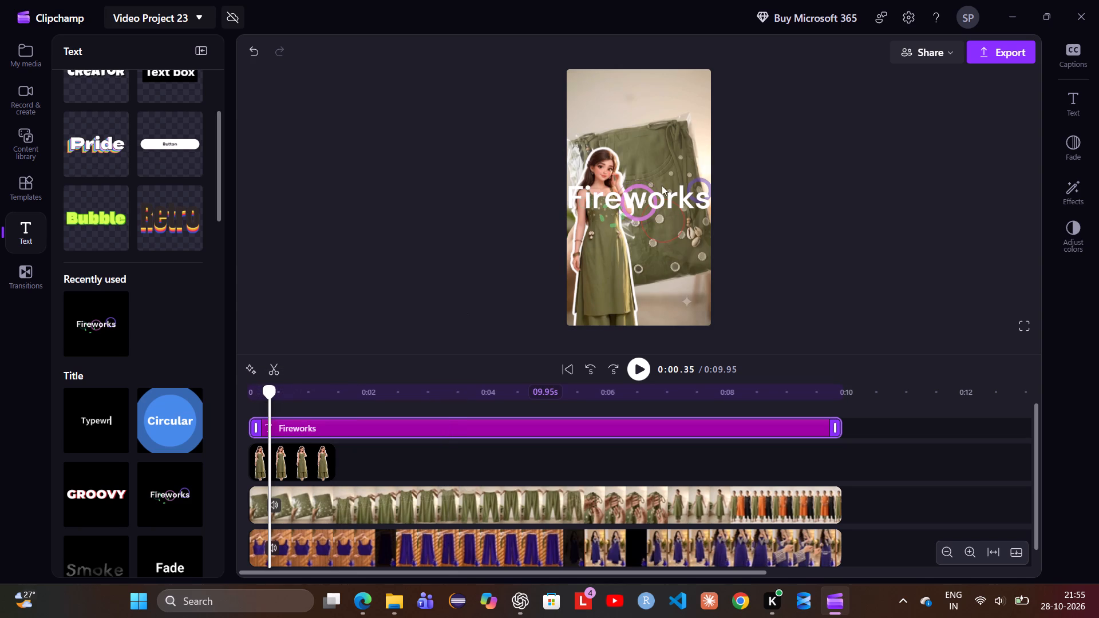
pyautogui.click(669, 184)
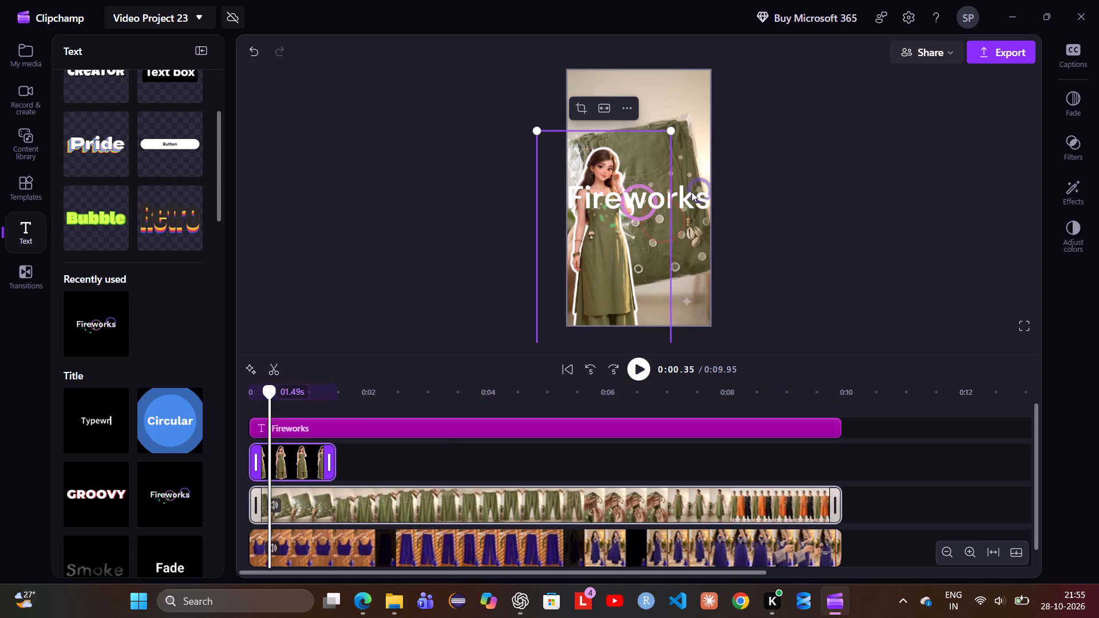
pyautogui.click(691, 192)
# Delete the Fireworks title clip from the timeline.
pyautogui.click(448, 424)
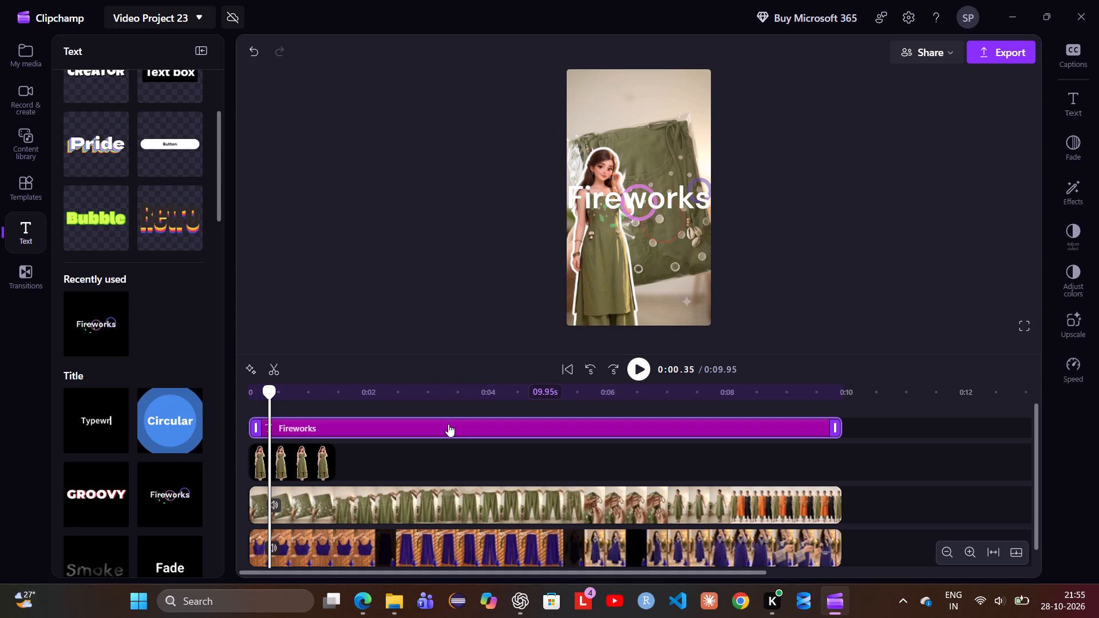
pyautogui.press('Delete')
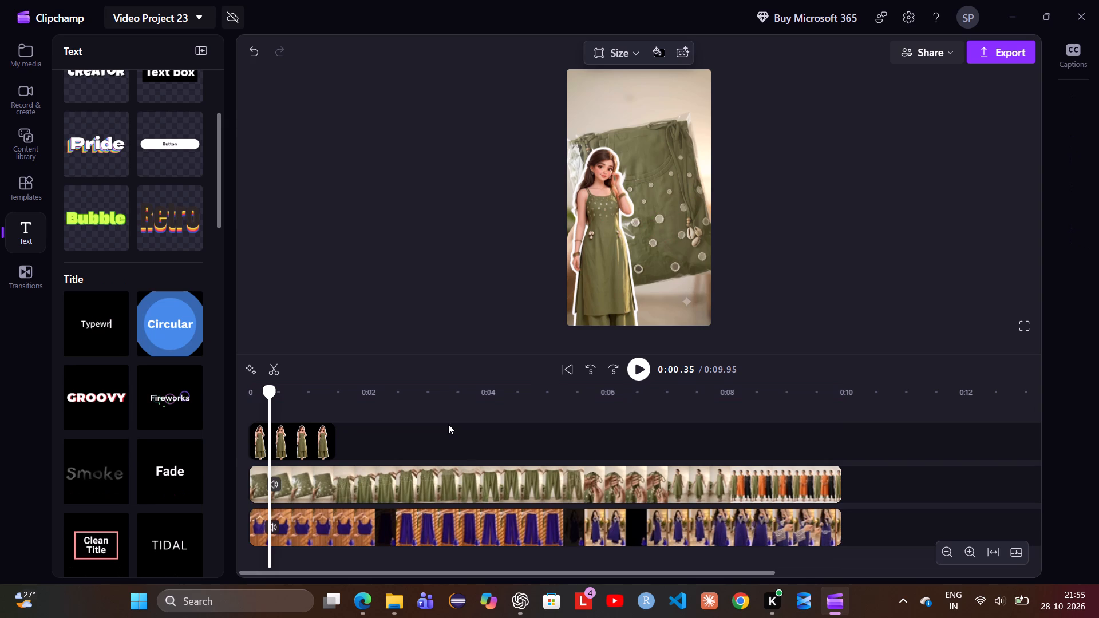
# Browse all the text styles and add the Neon style to the timeline at 0.35 s, above the sticker.
pyautogui.scroll(3, 184, 185)
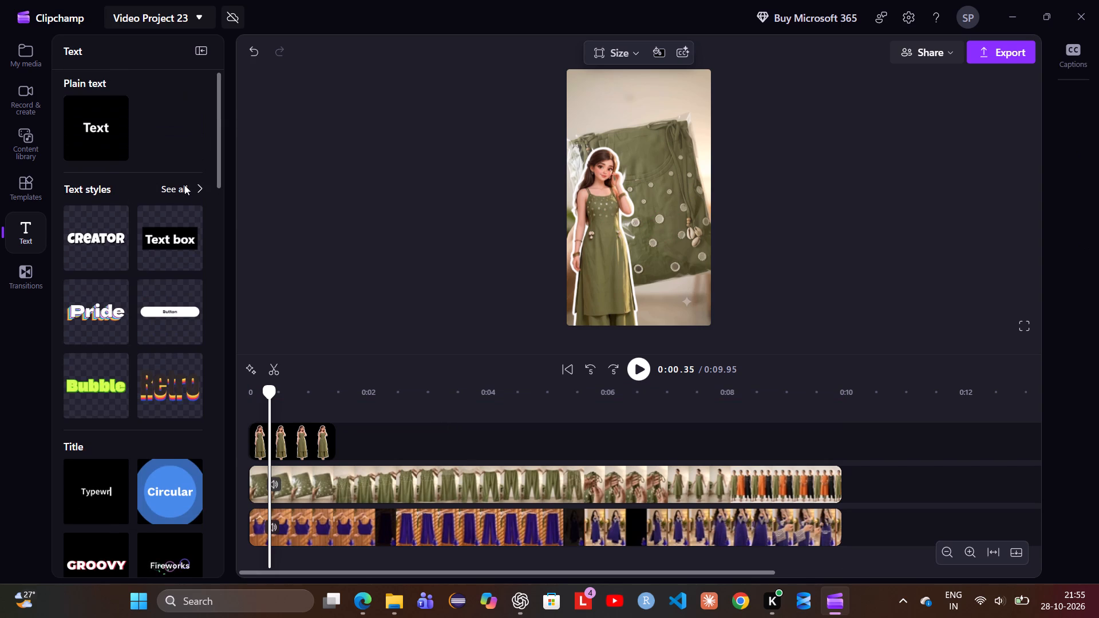
pyautogui.scroll(1, 184, 185)
pyautogui.click(183, 192)
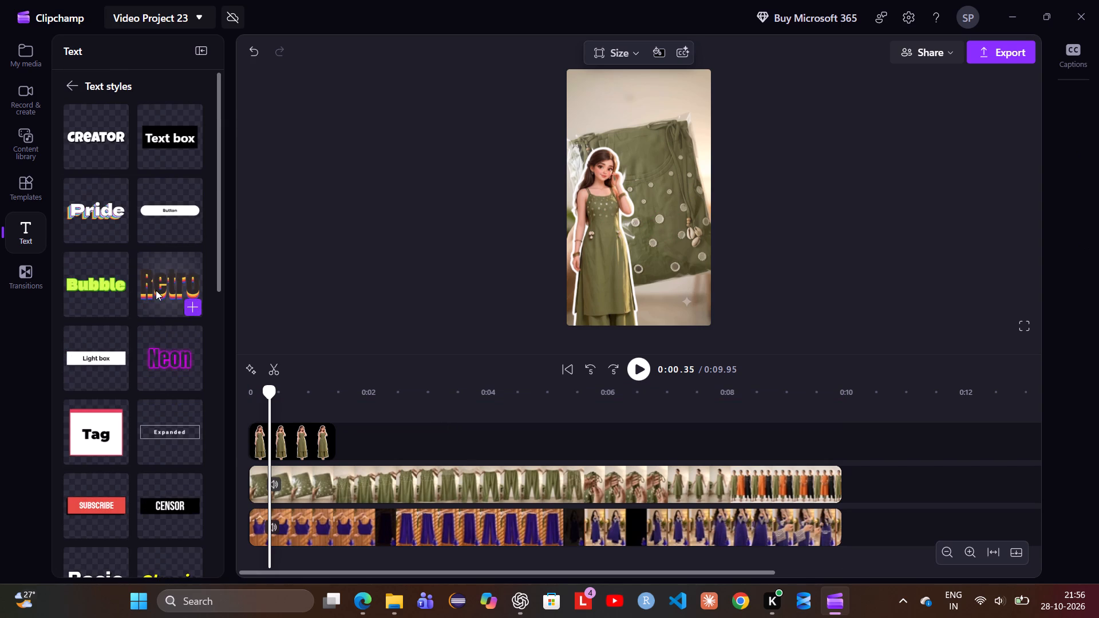
pyautogui.scroll(-1, 160, 349)
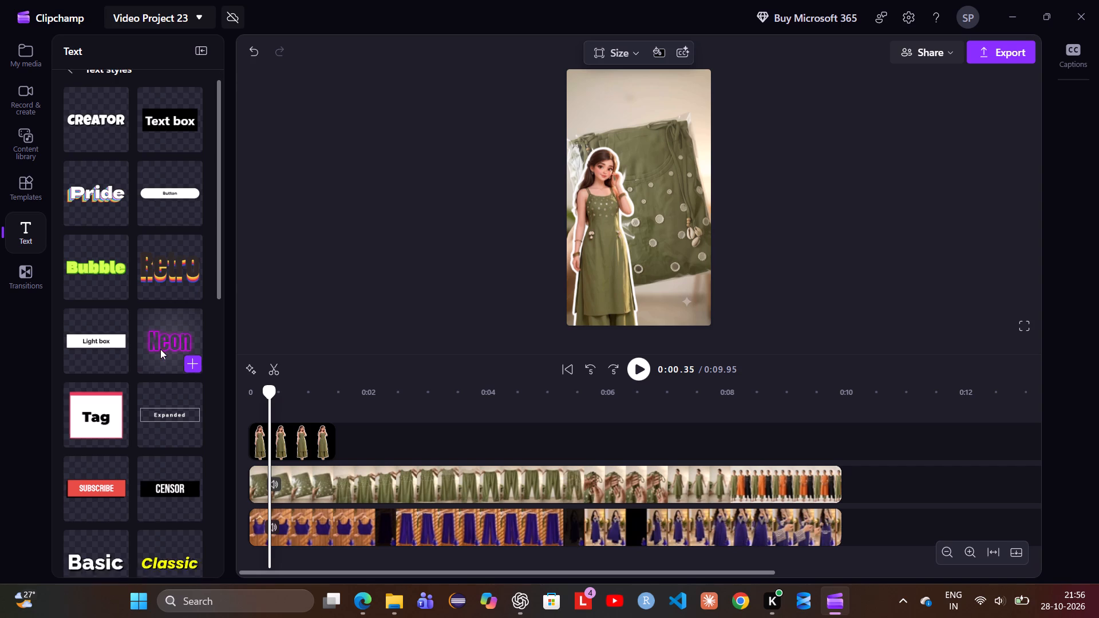
pyautogui.scroll(-1, 160, 349)
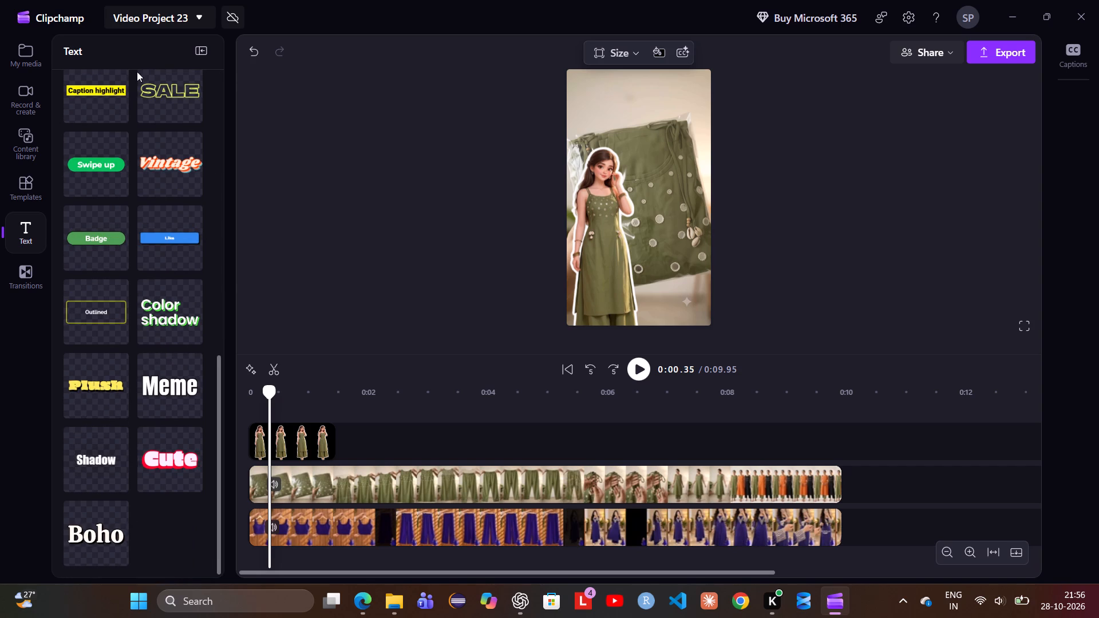
pyautogui.scroll(2, 160, 124)
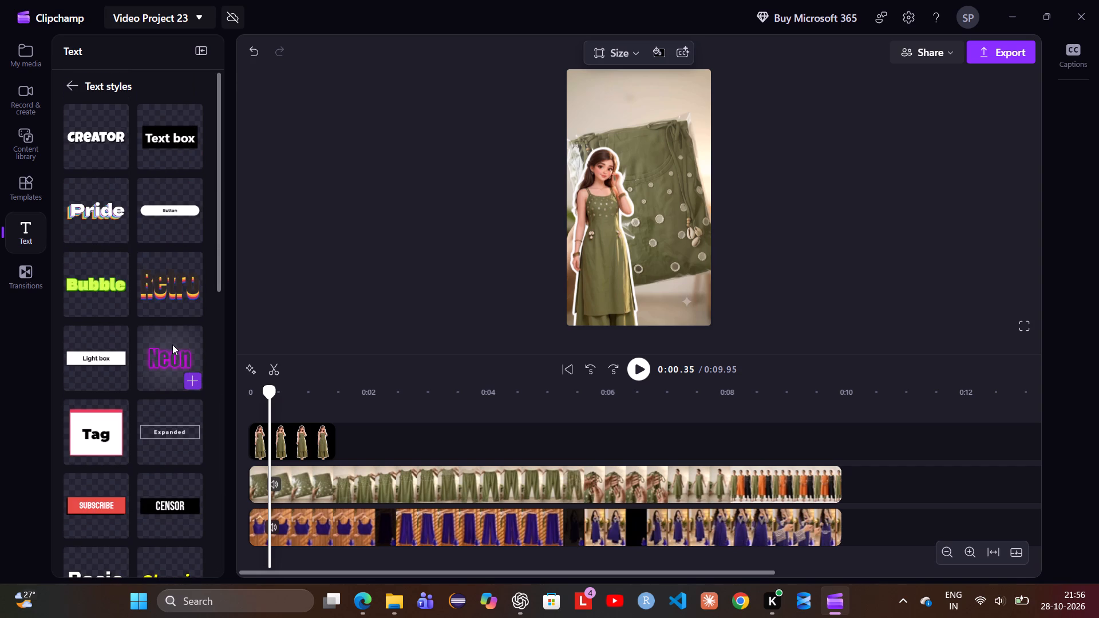
pyautogui.click(172, 344)
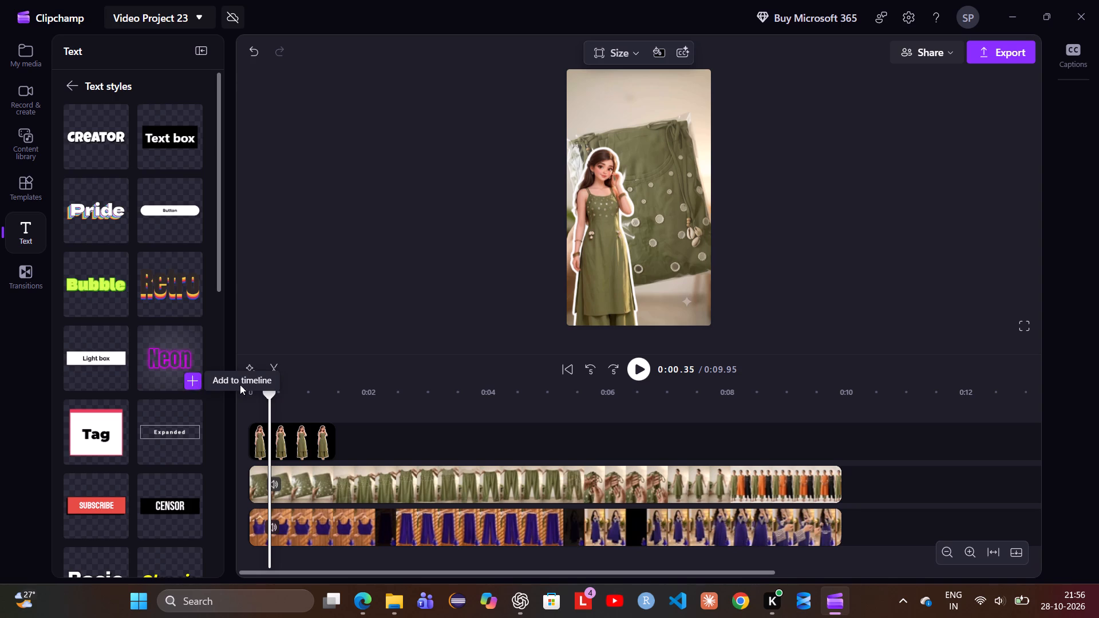
pyautogui.click(191, 378)
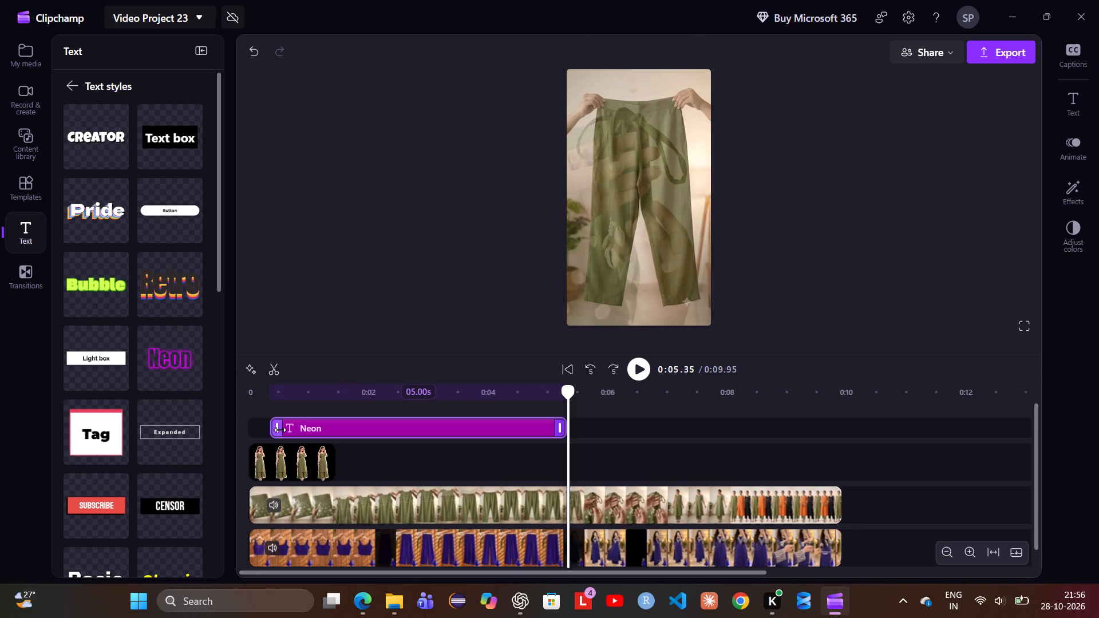
# Stretch the Neon text clip to start at 0 s and end with the video clips at 9.95 s.
pyautogui.moveTo(274, 428); pyautogui.dragTo(230, 428)
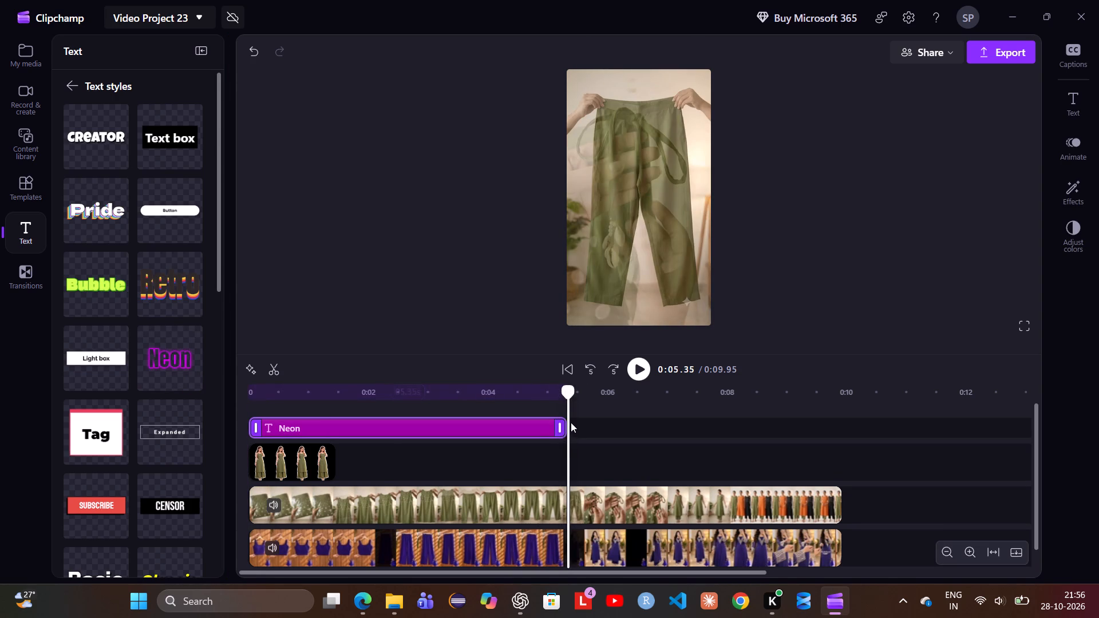
pyautogui.moveTo(562, 423); pyautogui.dragTo(776, 420)
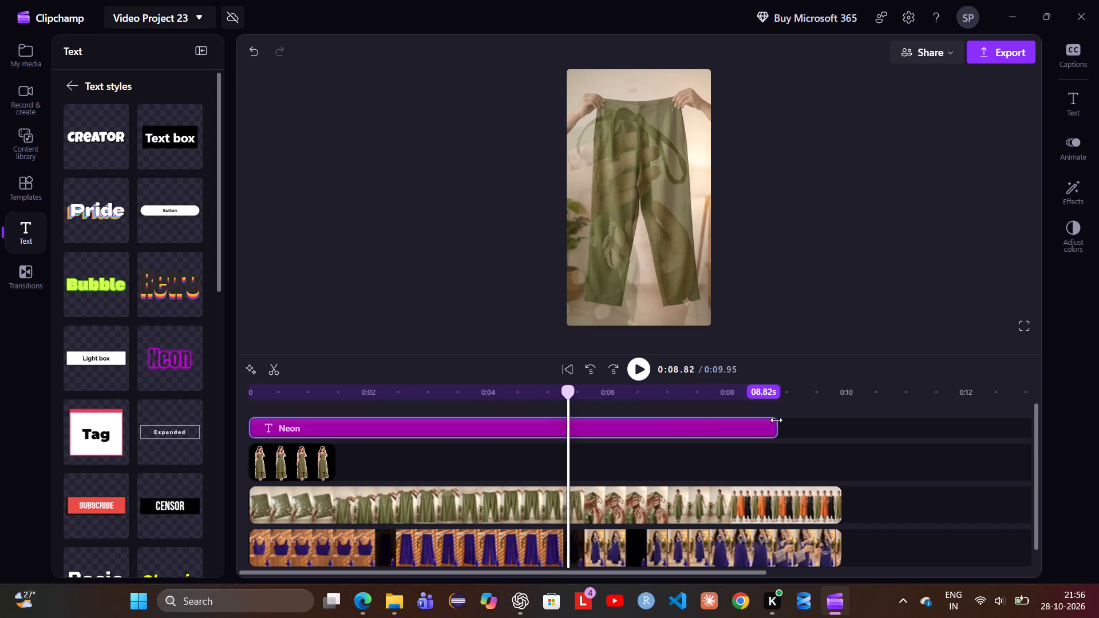
pyautogui.moveTo(776, 420); pyautogui.dragTo(834, 432)
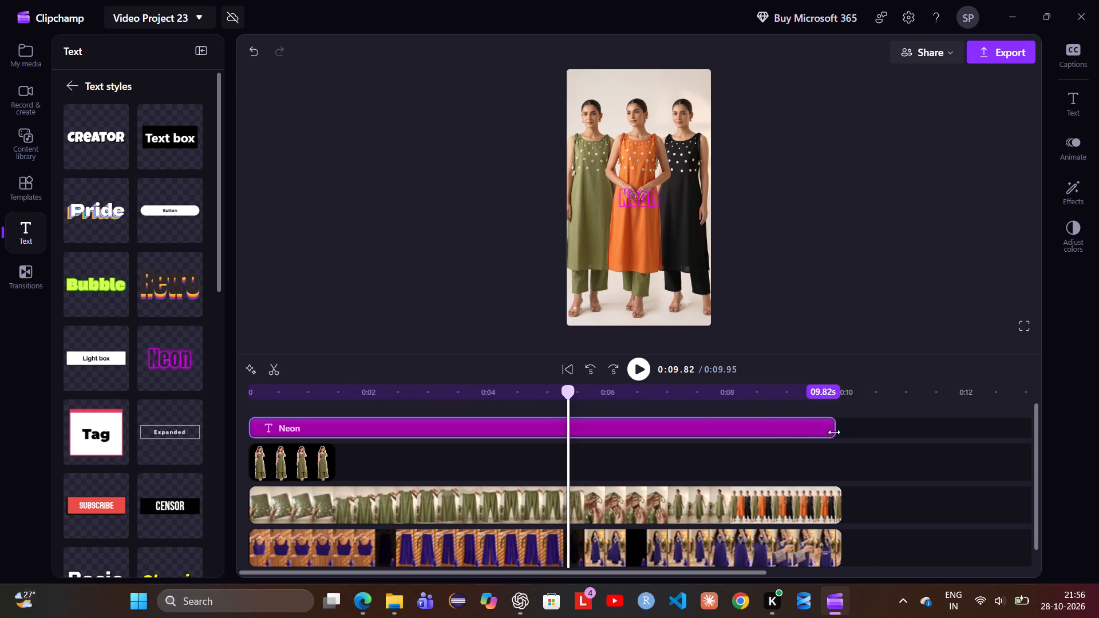
pyautogui.moveTo(834, 432); pyautogui.dragTo(837, 432)
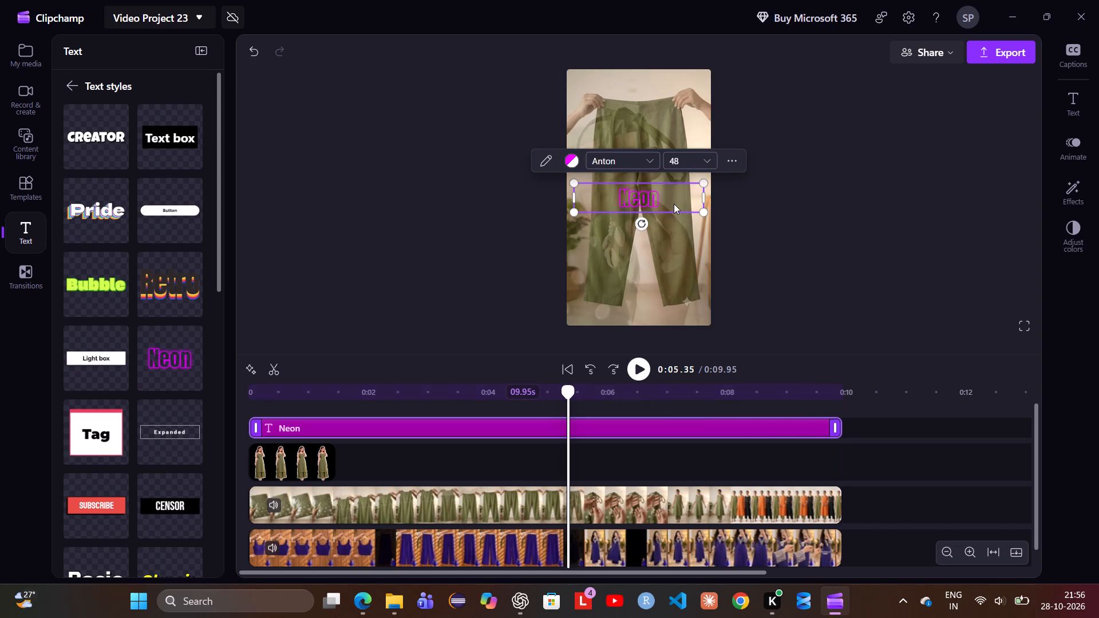
# Replace the Neon placeholder text with MEESHO.
pyautogui.click(674, 204)
pyautogui.press('BackSpace')
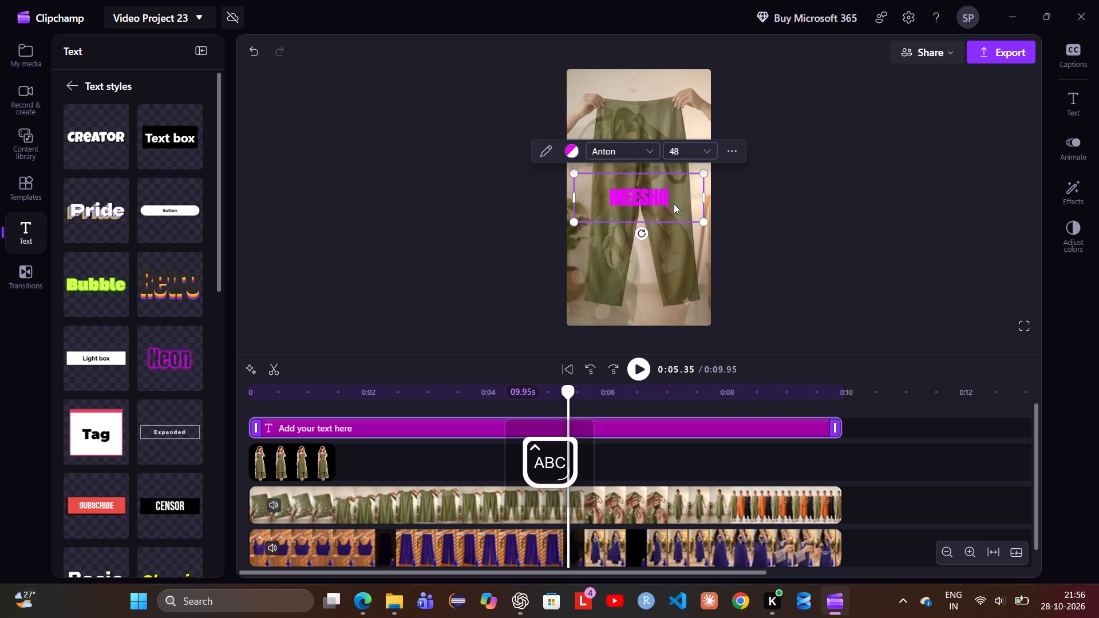
# Set the second colour of the MEESHO text to the darker green preset.
pyautogui.click(571, 157)
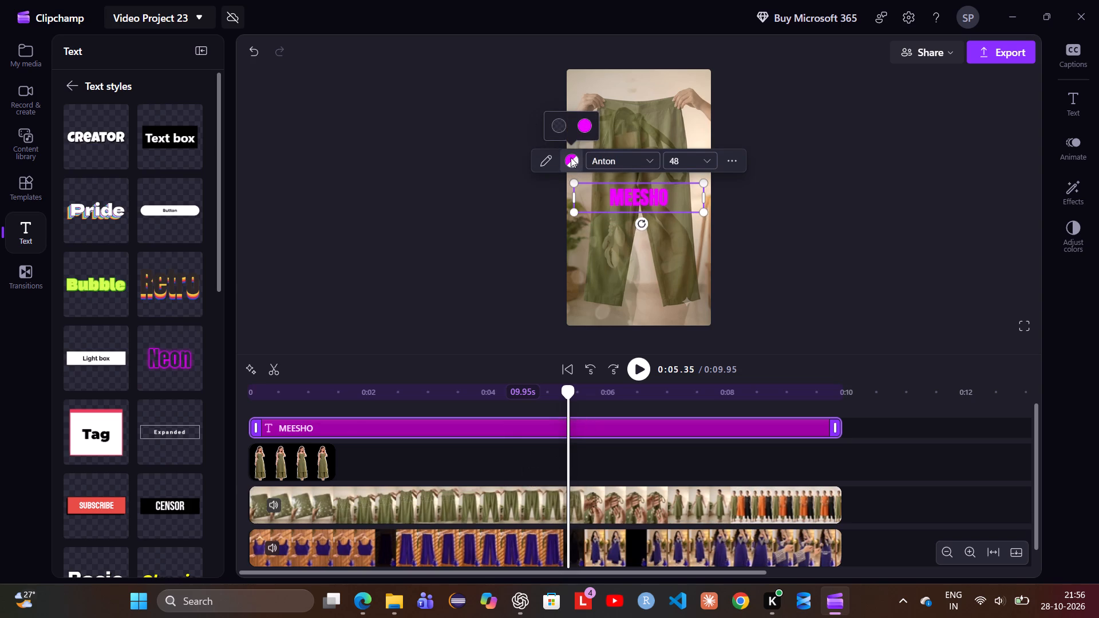
pyautogui.click(584, 125)
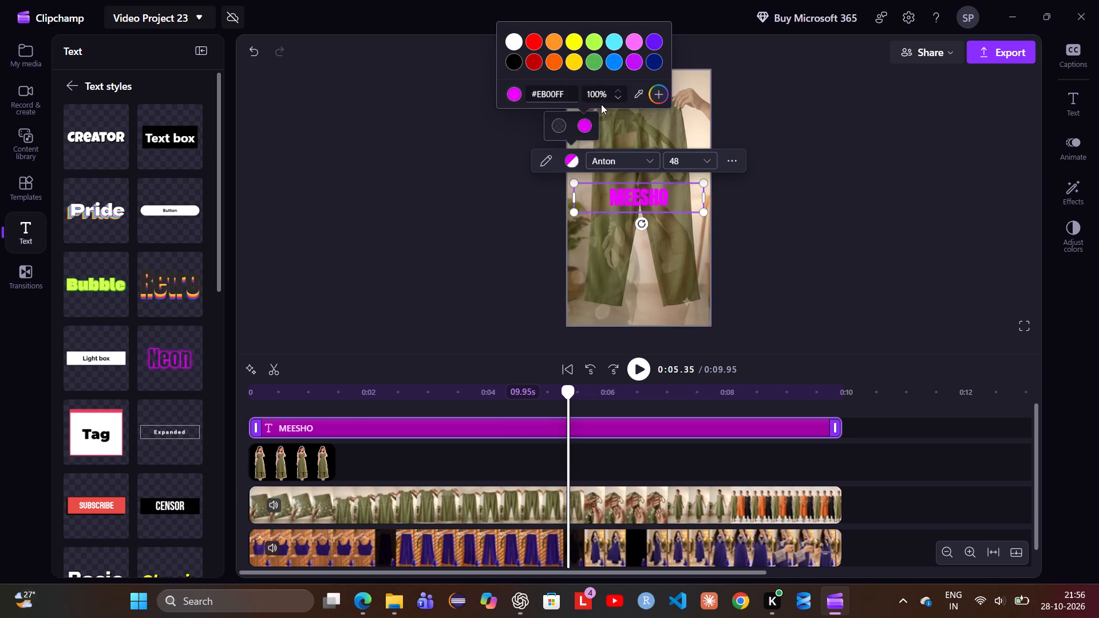
pyautogui.click(595, 65)
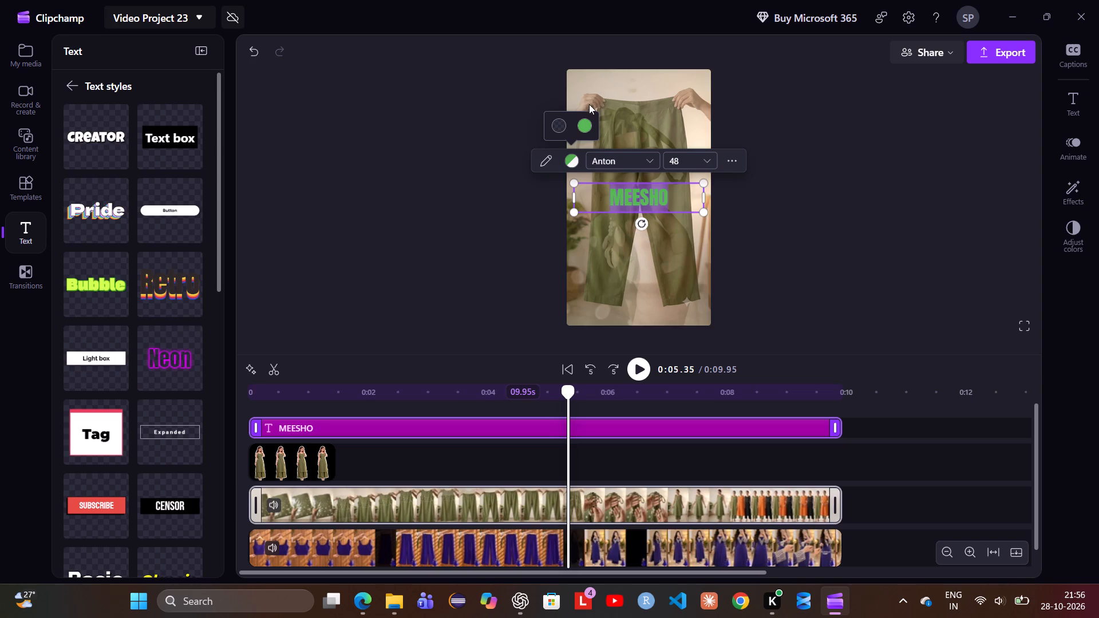
pyautogui.click(569, 156)
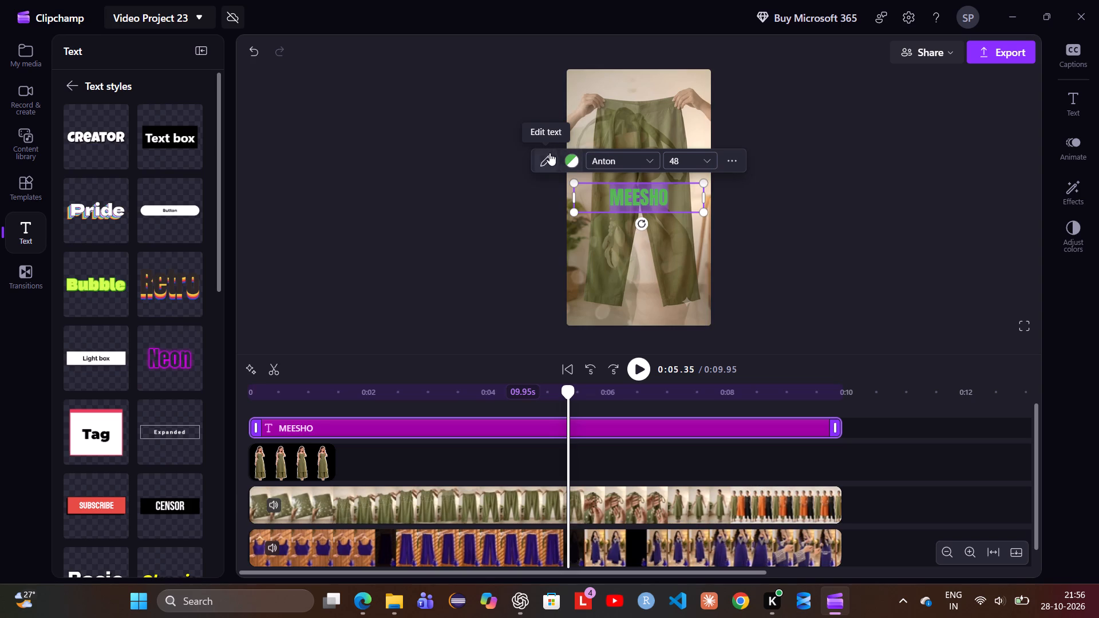
pyautogui.click(547, 153)
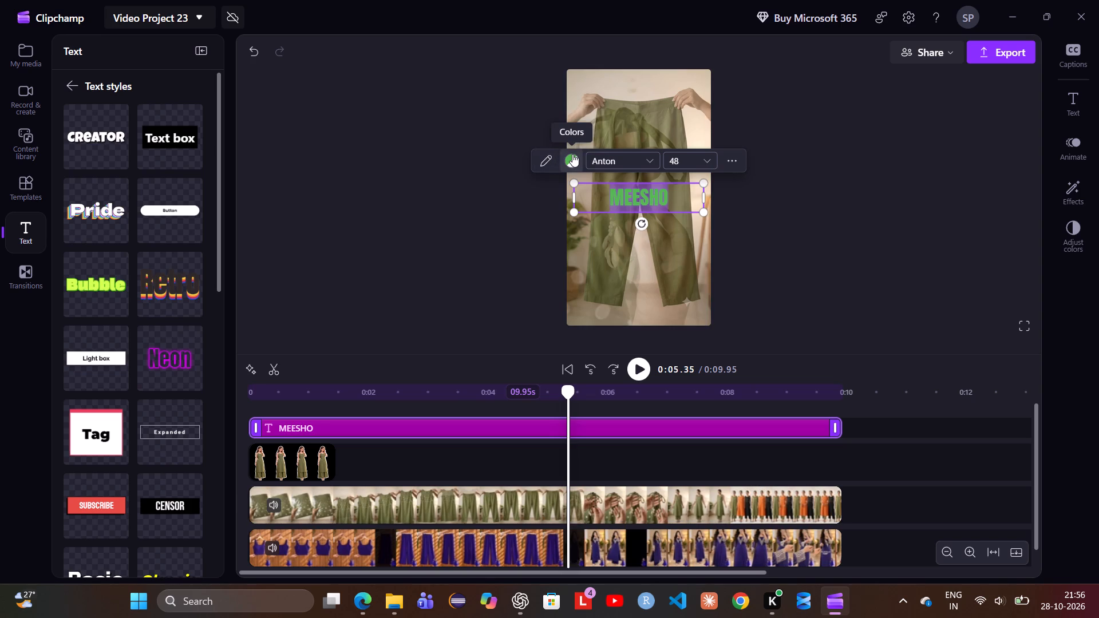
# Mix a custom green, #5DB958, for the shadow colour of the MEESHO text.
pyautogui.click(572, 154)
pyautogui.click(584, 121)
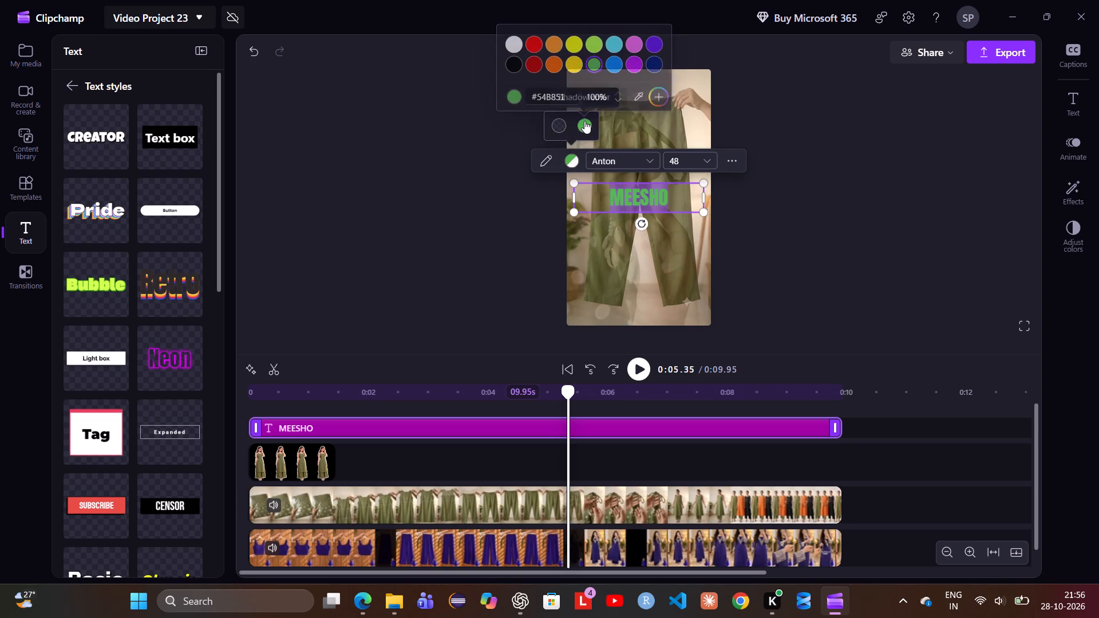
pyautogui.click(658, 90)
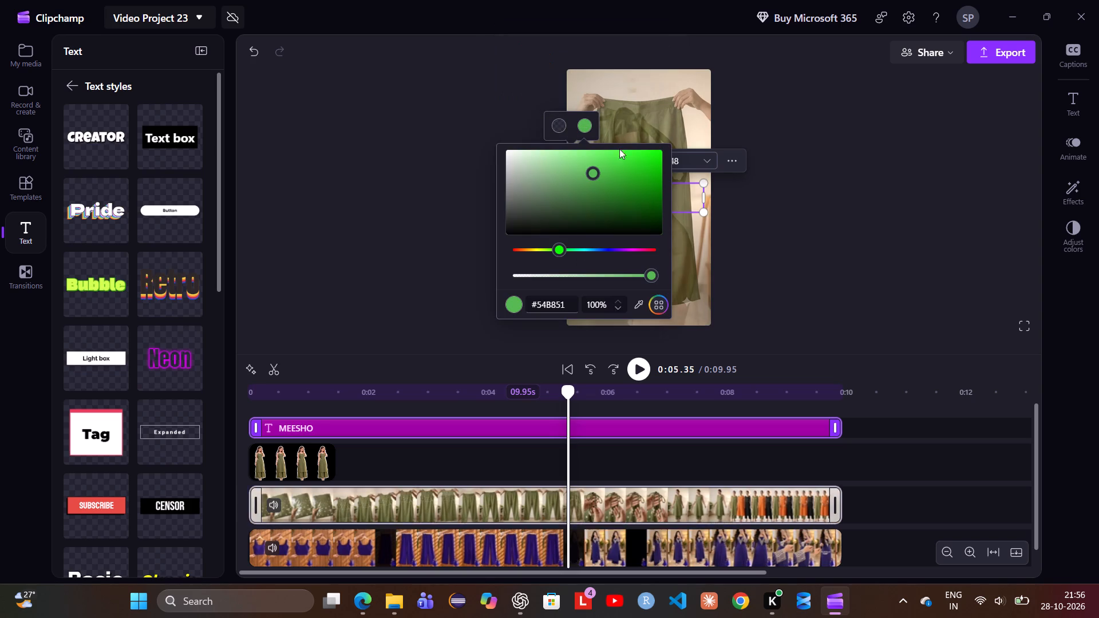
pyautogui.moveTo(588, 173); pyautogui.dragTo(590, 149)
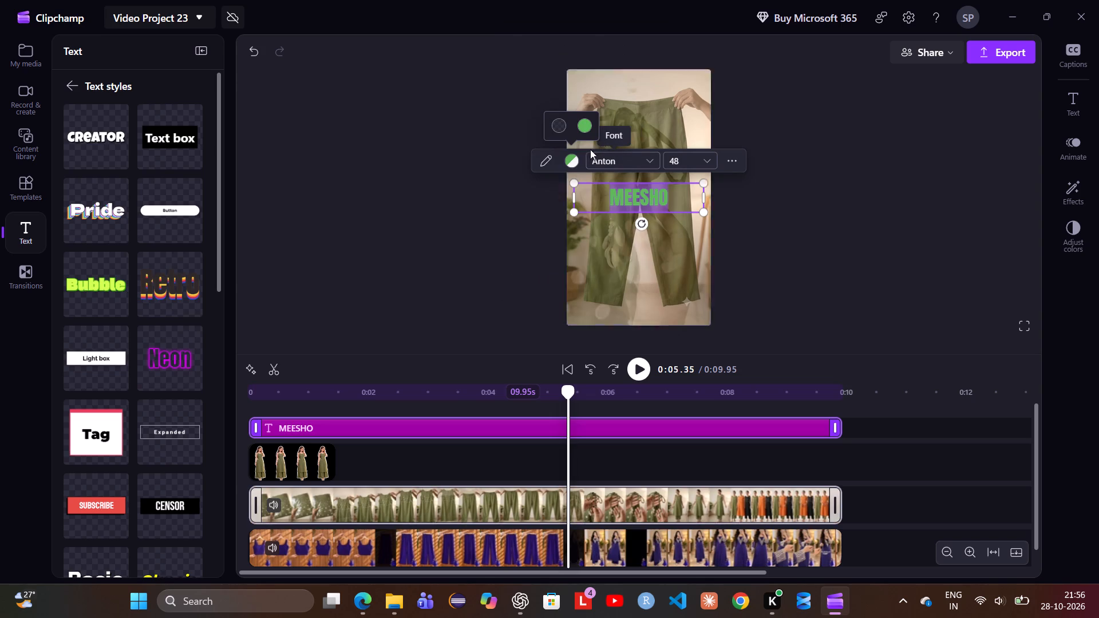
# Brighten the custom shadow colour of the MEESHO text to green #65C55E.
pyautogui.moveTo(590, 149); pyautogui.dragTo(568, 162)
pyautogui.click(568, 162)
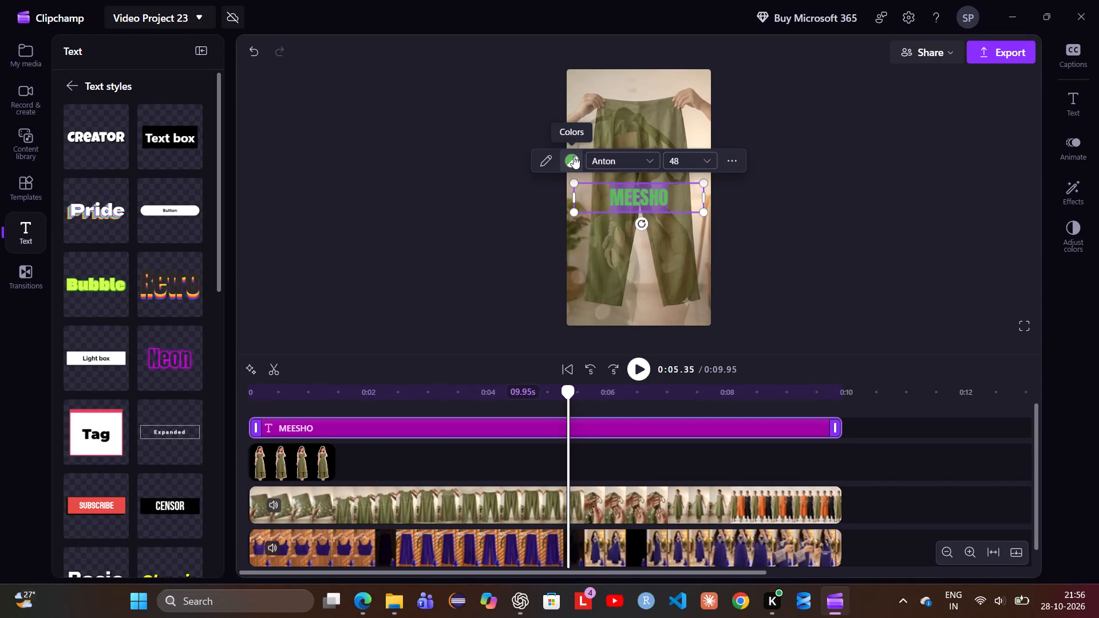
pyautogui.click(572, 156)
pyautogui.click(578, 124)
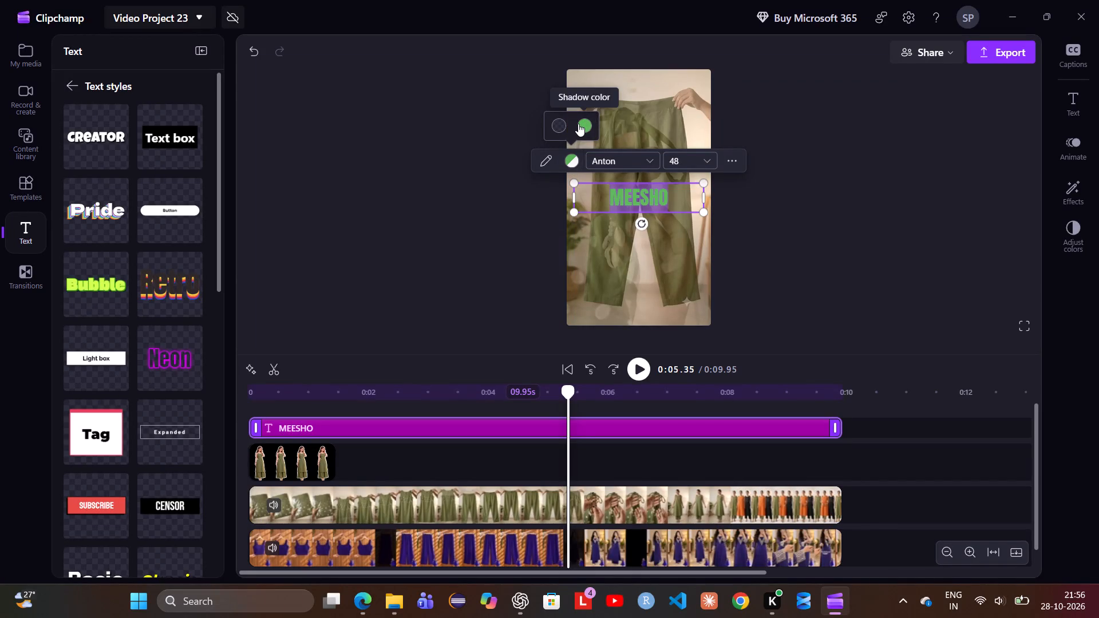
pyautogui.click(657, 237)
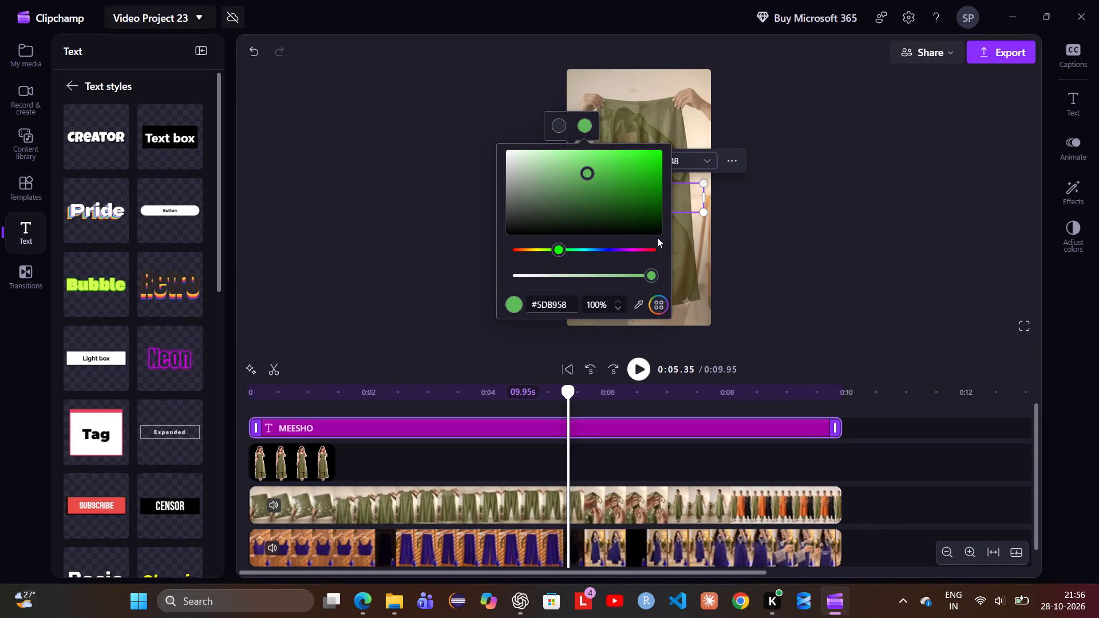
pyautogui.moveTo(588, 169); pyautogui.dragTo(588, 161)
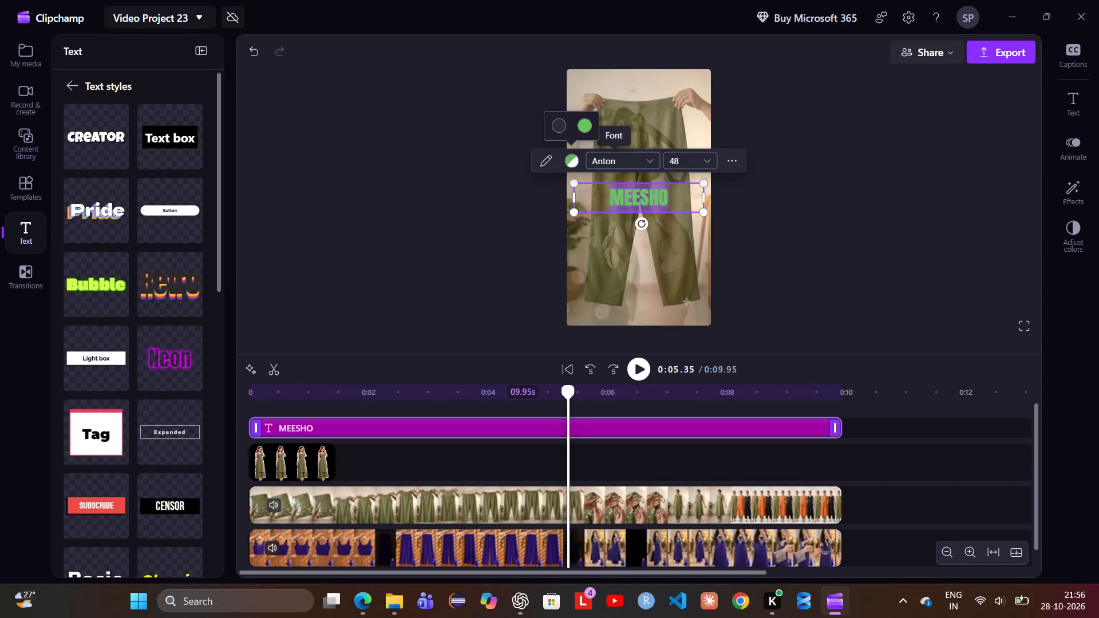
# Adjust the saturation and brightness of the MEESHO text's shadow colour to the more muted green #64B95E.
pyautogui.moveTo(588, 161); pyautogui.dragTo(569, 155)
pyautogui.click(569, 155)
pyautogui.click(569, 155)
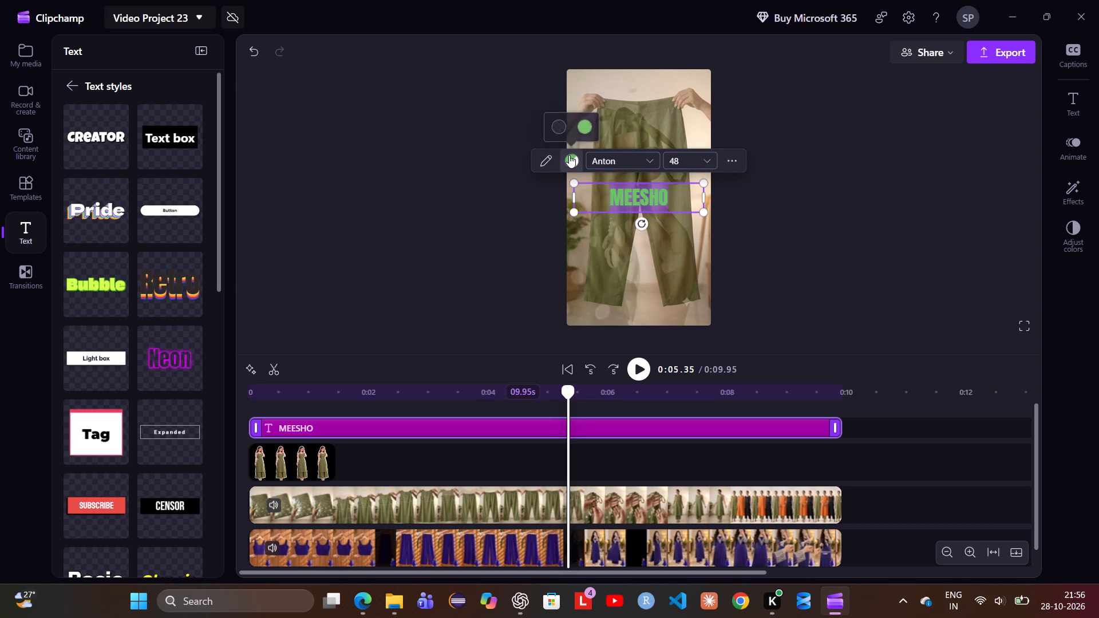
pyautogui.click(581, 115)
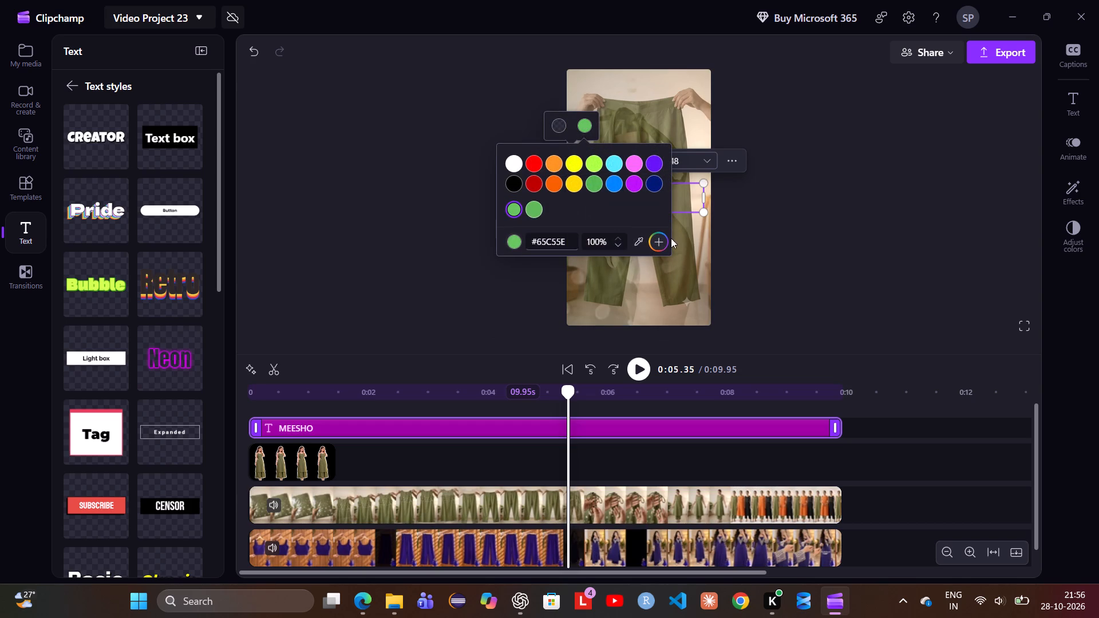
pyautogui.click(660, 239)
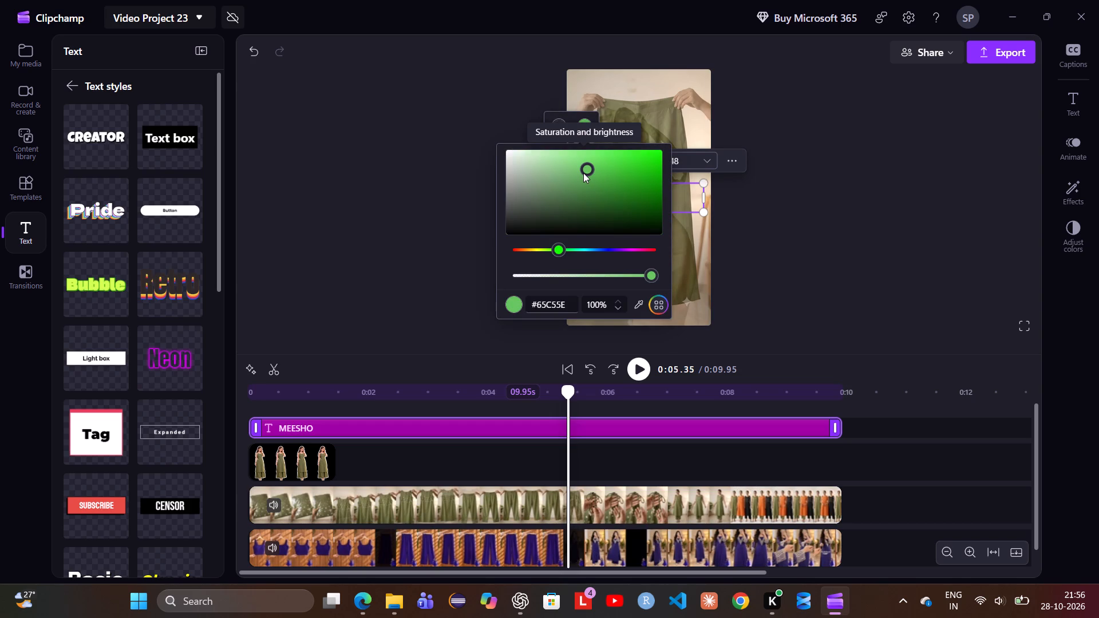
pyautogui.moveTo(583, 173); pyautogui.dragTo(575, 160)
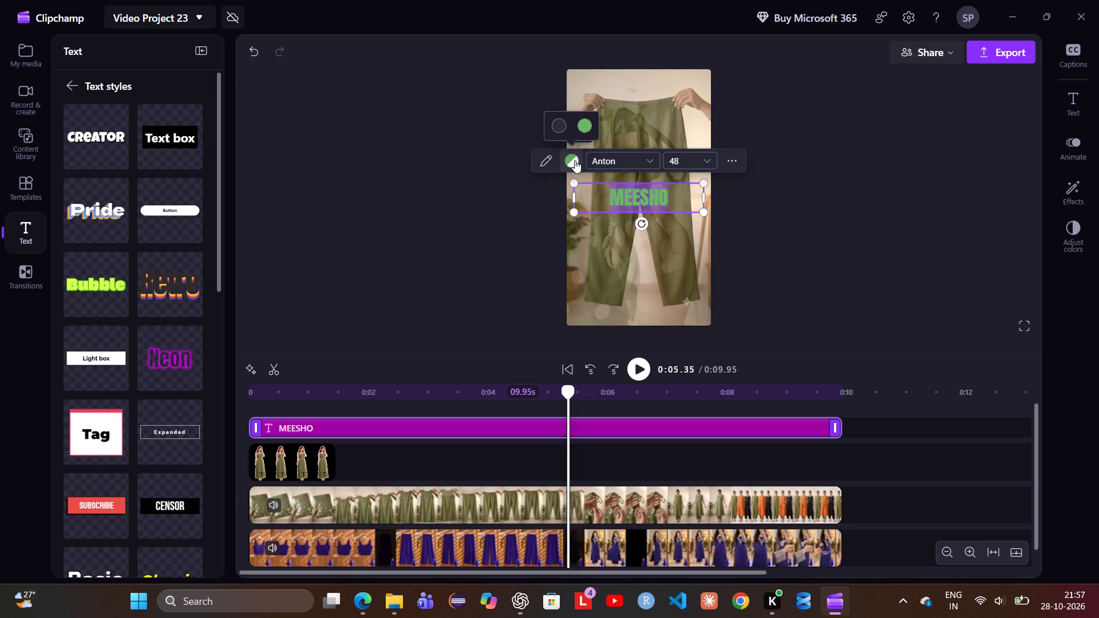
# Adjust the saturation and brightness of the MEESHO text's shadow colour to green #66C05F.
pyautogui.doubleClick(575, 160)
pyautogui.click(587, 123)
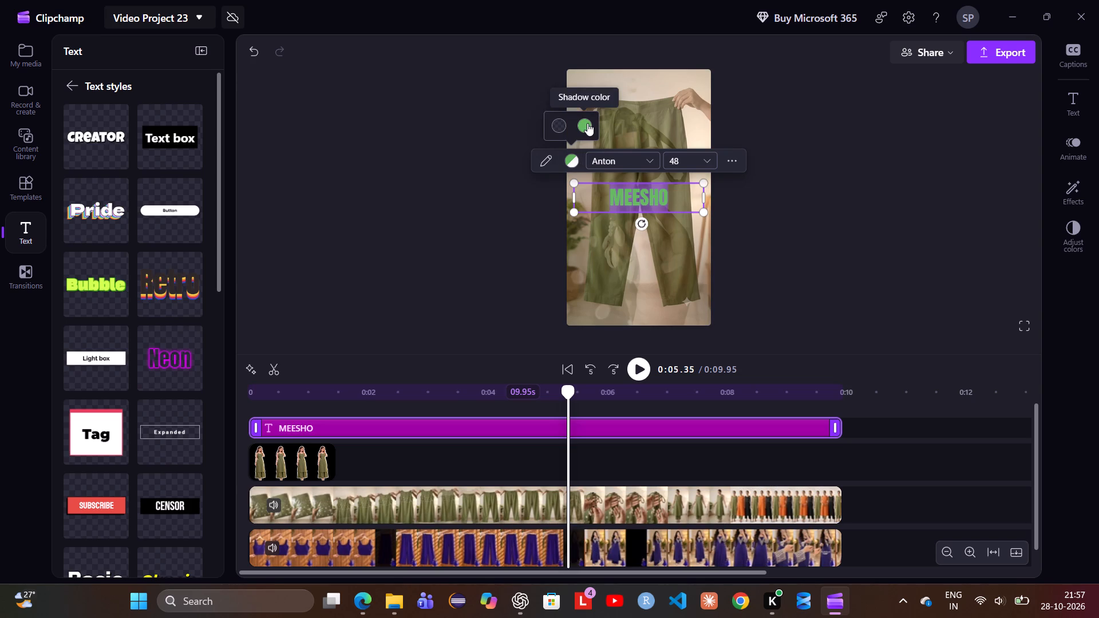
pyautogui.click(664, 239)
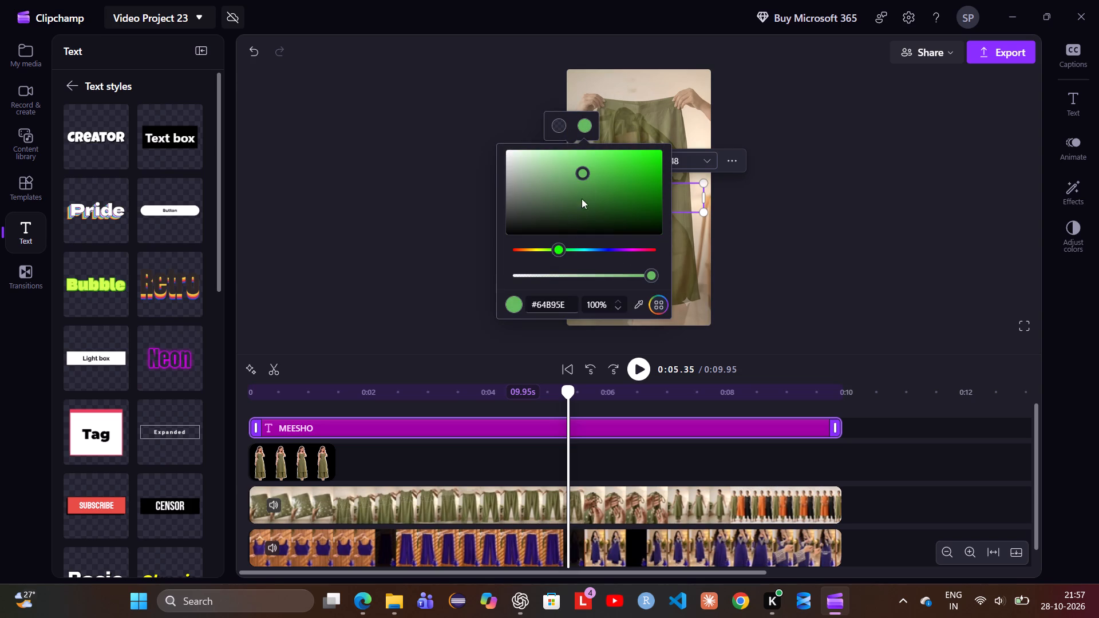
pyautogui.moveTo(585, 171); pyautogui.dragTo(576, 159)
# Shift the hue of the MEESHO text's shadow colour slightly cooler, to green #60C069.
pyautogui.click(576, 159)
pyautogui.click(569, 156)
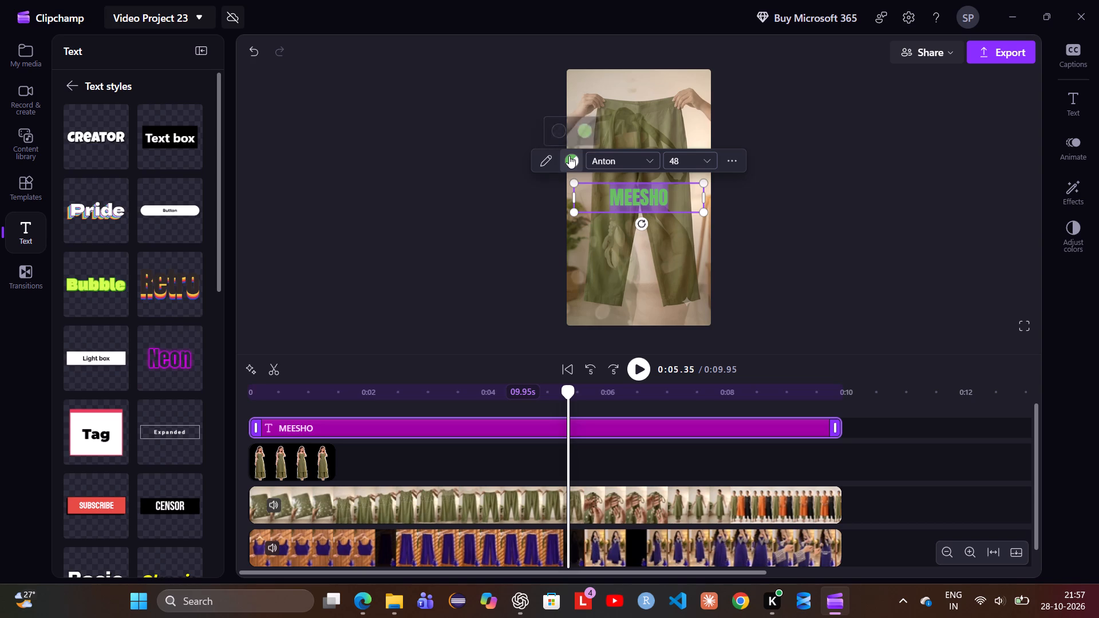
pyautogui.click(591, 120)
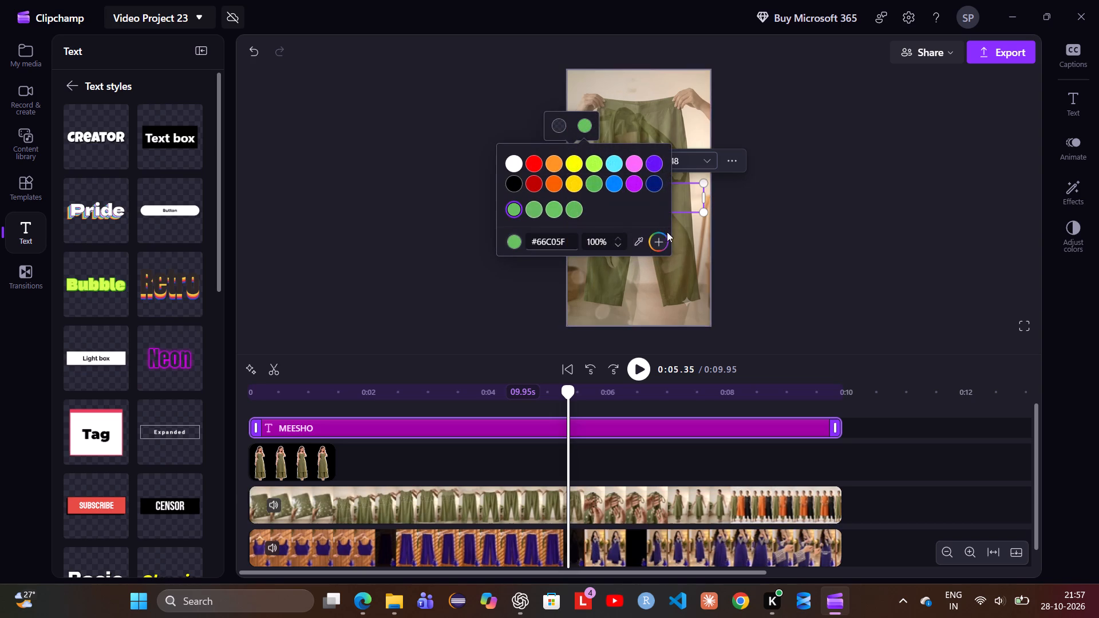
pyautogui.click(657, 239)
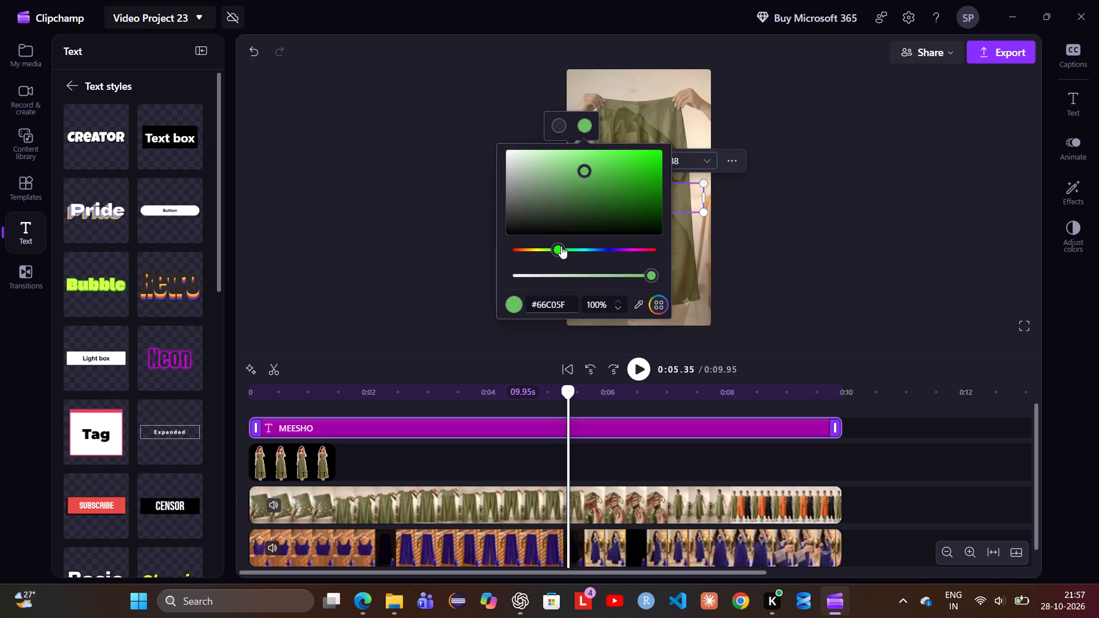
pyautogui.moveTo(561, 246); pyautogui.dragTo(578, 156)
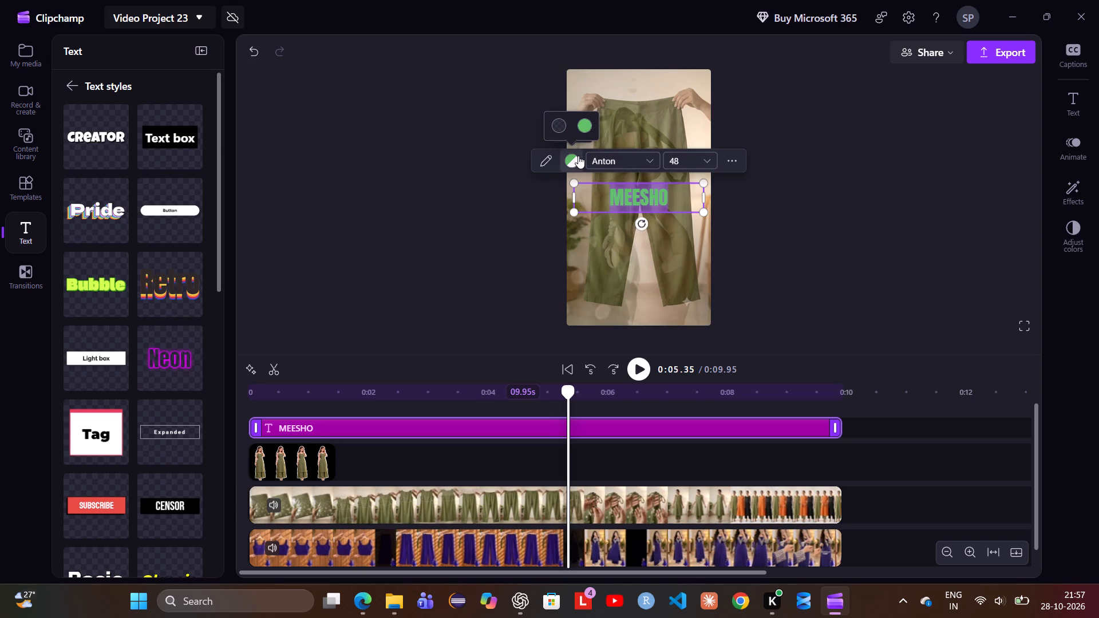
# Lighten the shadow colour of the MEESHO text to the pale green #A3F5A9 through its saturation and brightness.
pyautogui.click(578, 156)
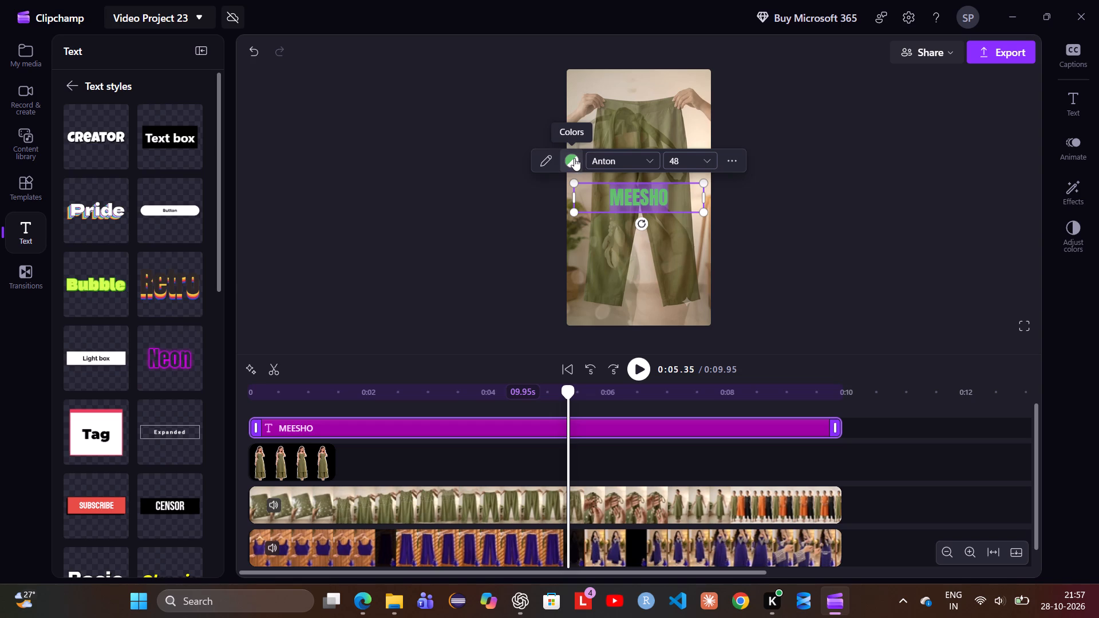
pyautogui.click(574, 158)
pyautogui.click(587, 129)
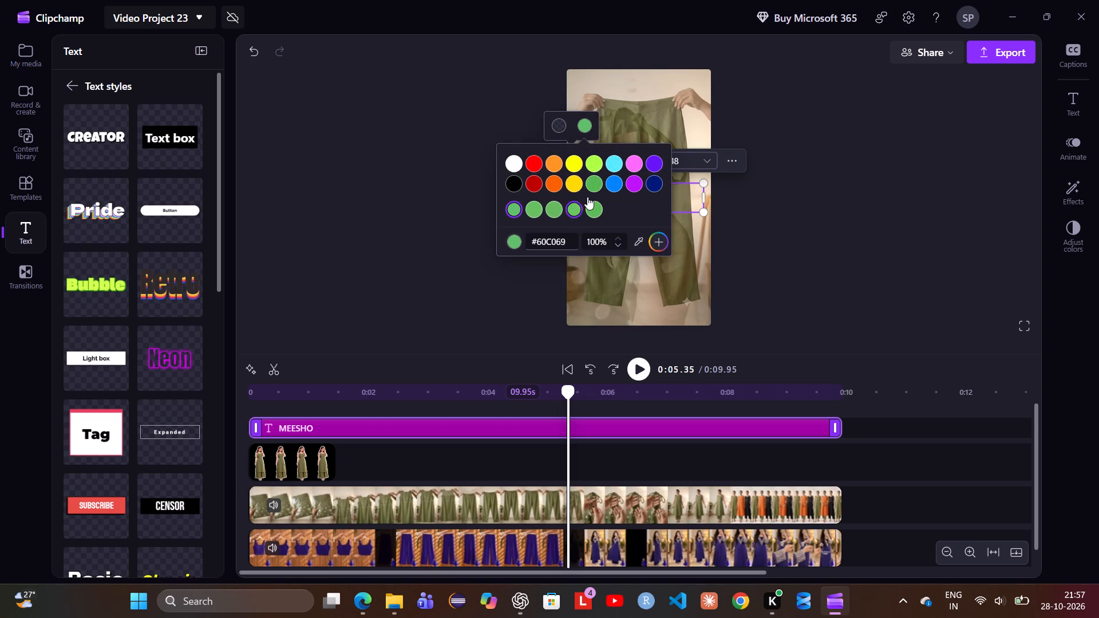
pyautogui.click(640, 238)
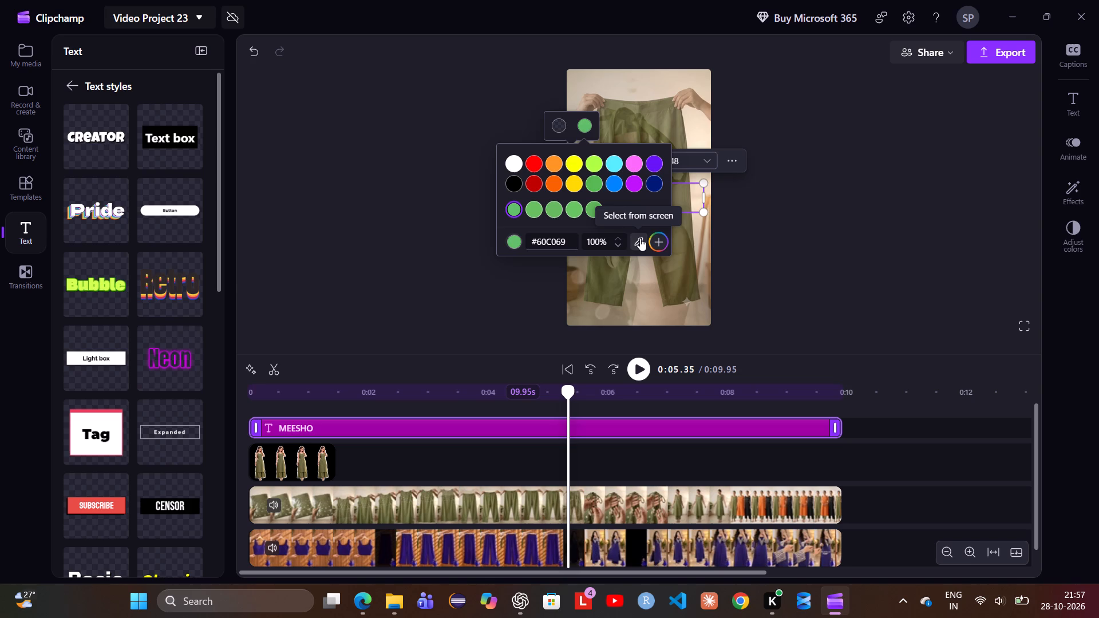
pyautogui.click(660, 240)
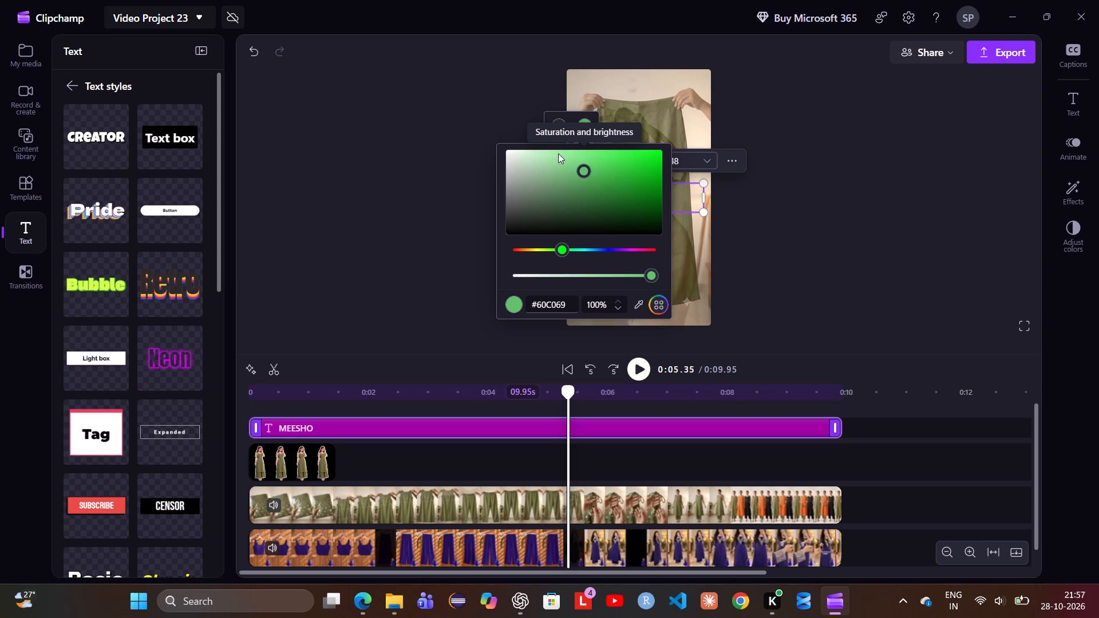
pyautogui.click(558, 153)
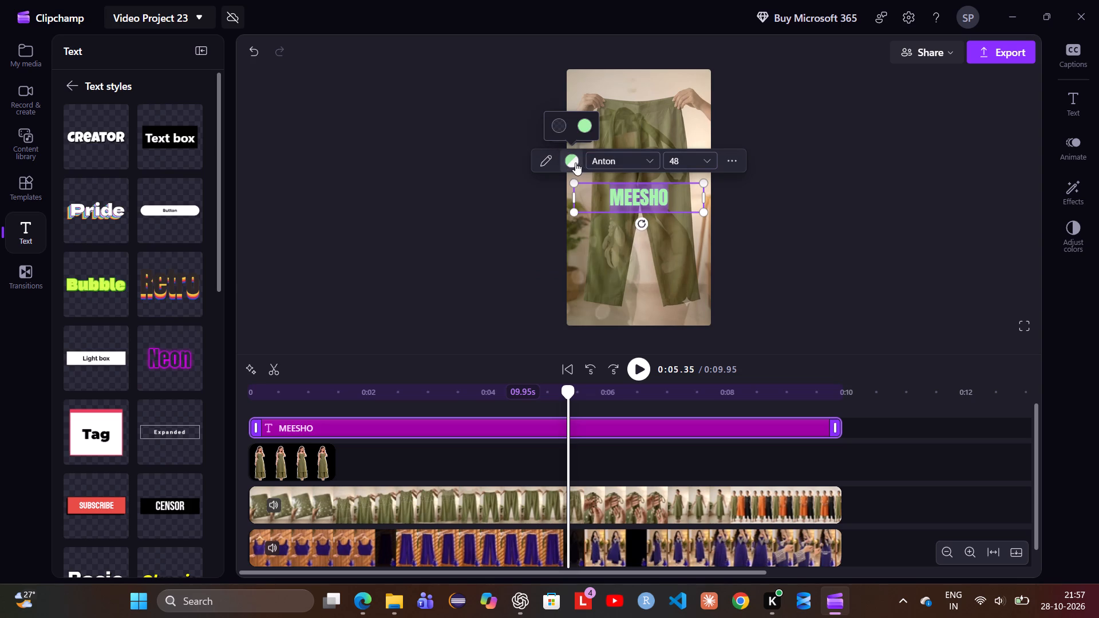
# Shift the hue of the MEESHO text's shadow colour to a pale yellow-green.
pyautogui.click(588, 124)
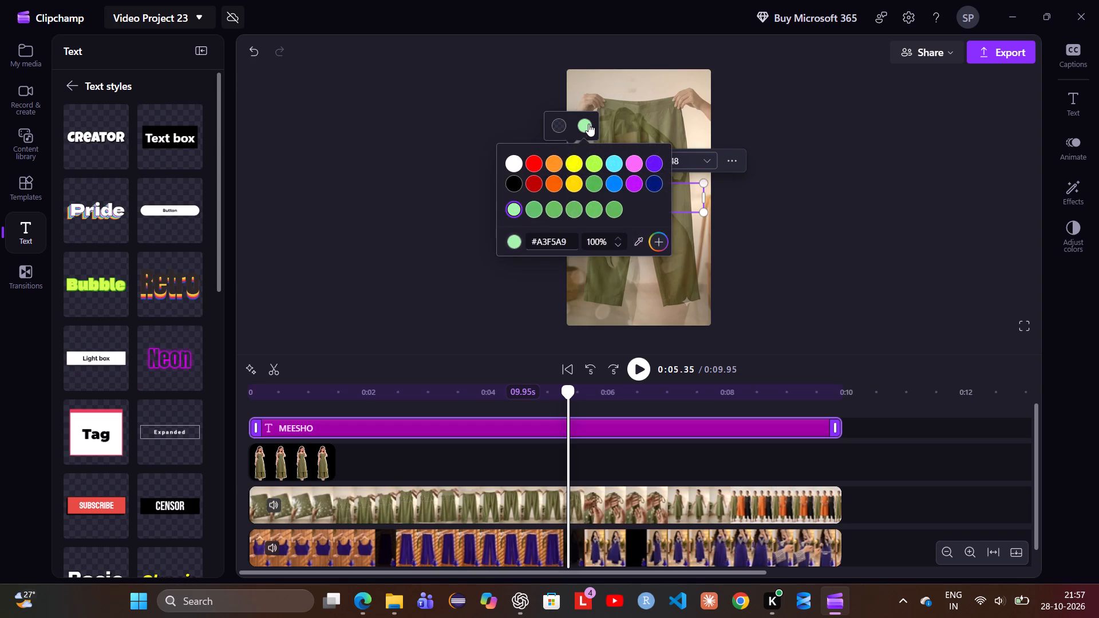
pyautogui.click(651, 237)
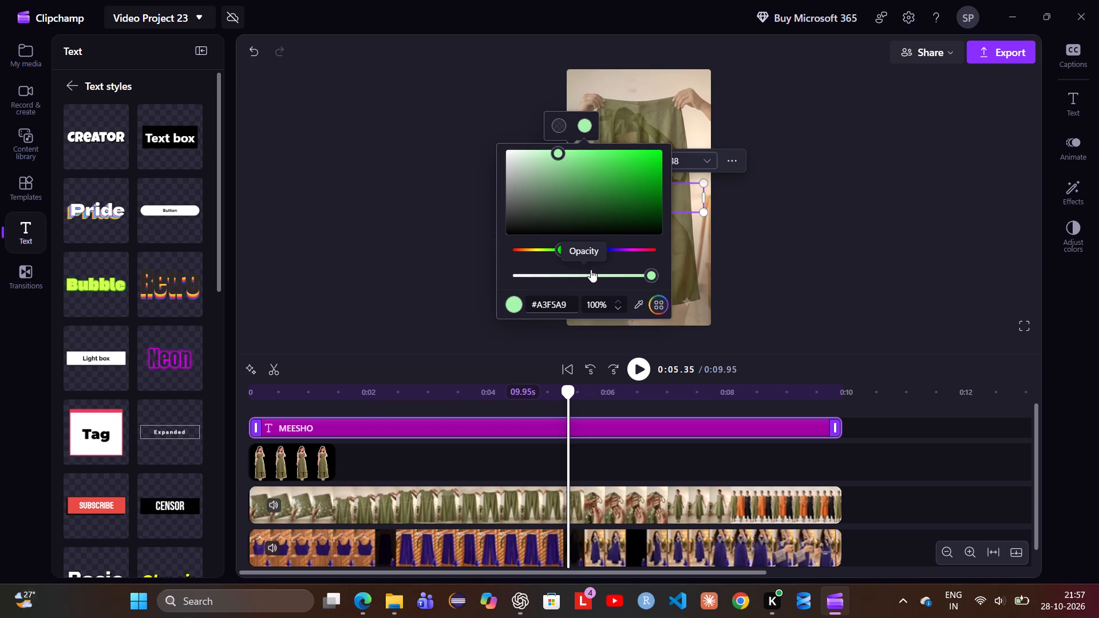
pyautogui.click(545, 250)
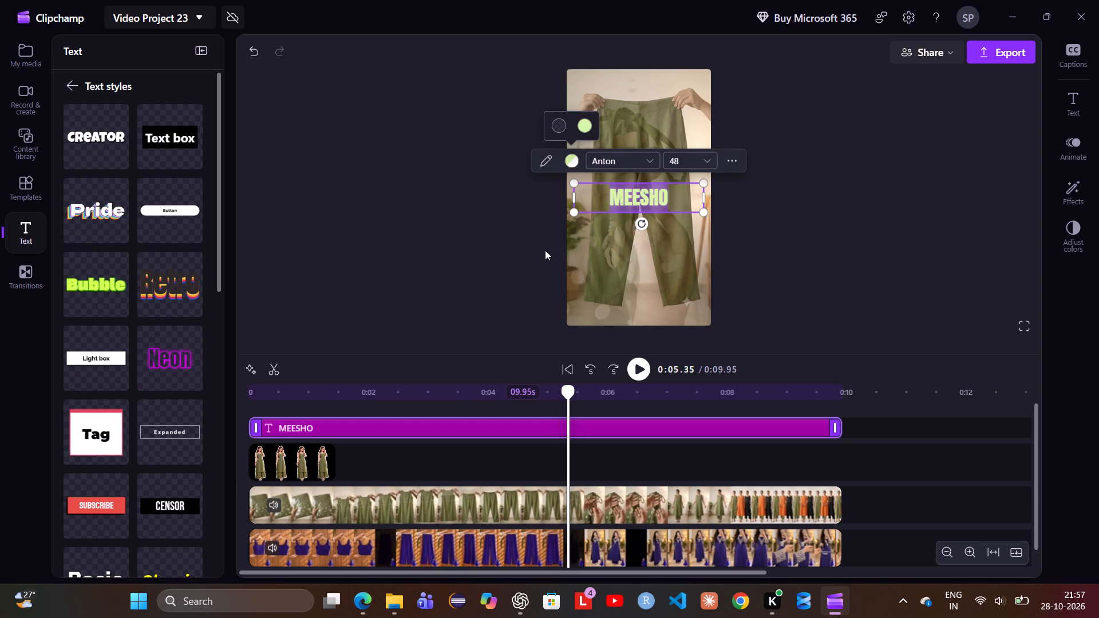
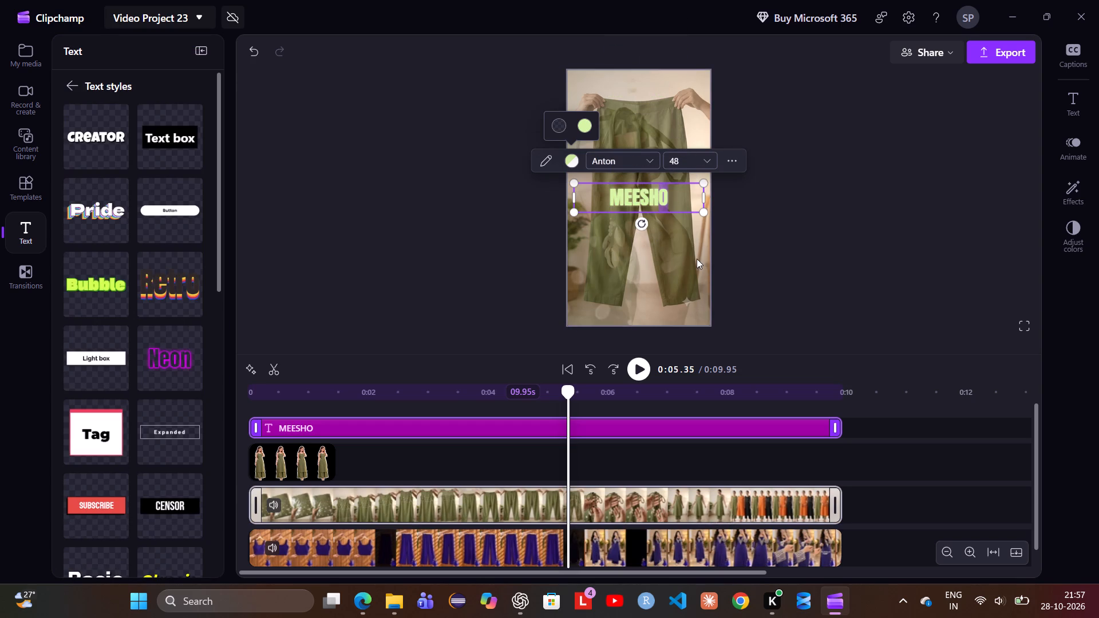
# Move the MEESHO title to the top of the video frame, centred horizontally above the trousers.
pyautogui.click(697, 259)
pyautogui.click(647, 184)
pyautogui.moveTo(647, 184); pyautogui.dragTo(647, 86)
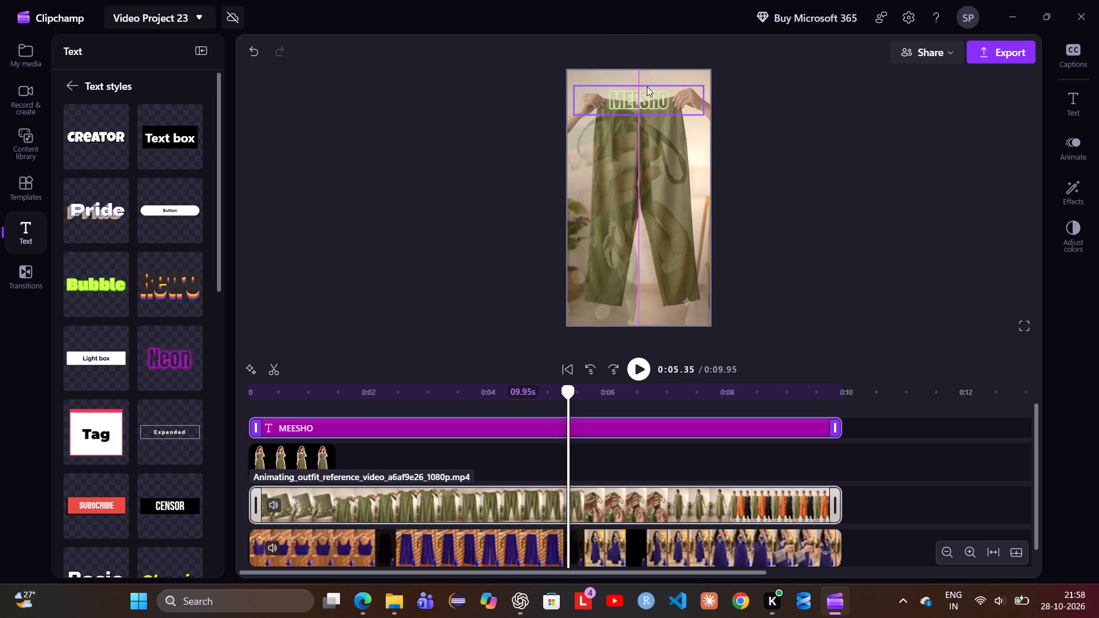
pyautogui.moveTo(647, 86); pyautogui.dragTo(647, 76)
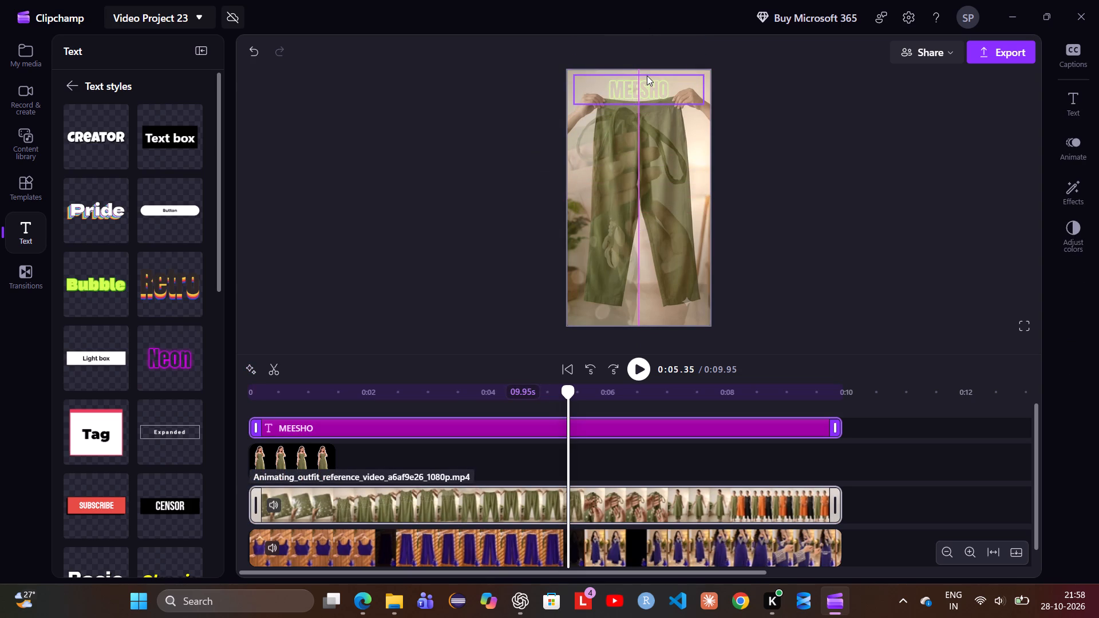
pyautogui.moveTo(647, 76); pyautogui.dragTo(647, 76)
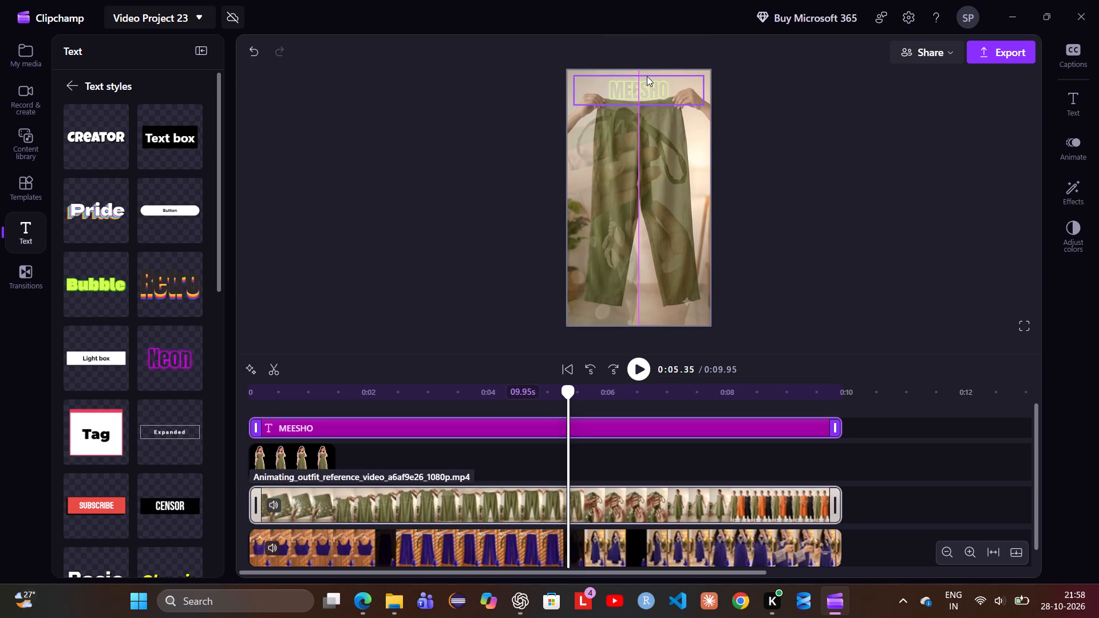
# Set the shadow colour of the MEESHO title to black, #000000.
pyautogui.click(568, 52)
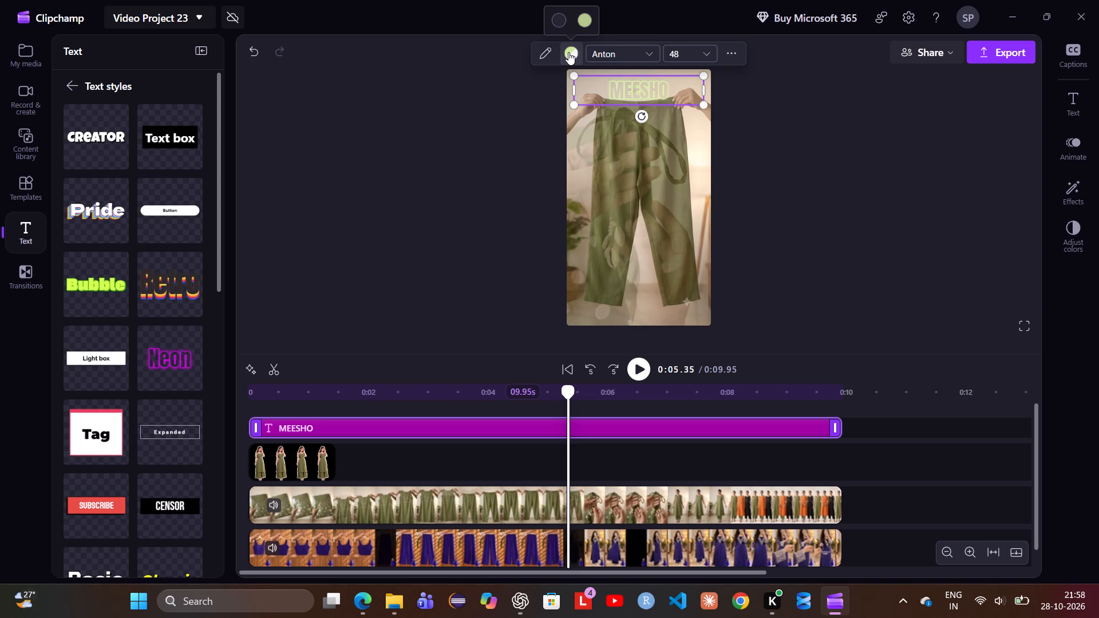
pyautogui.click(584, 17)
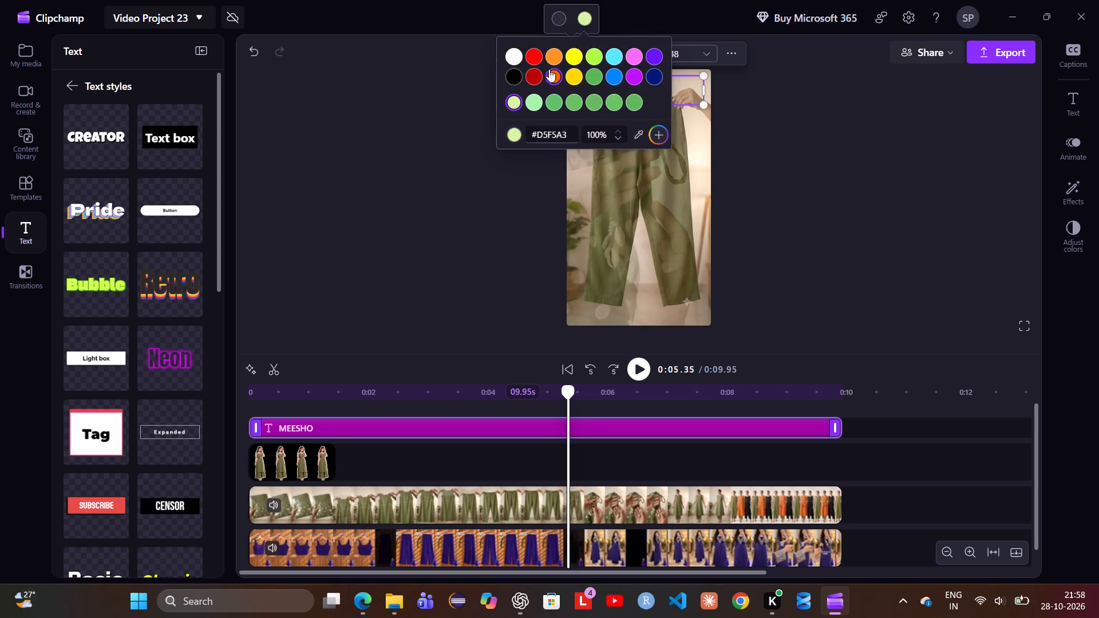
pyautogui.click(520, 72)
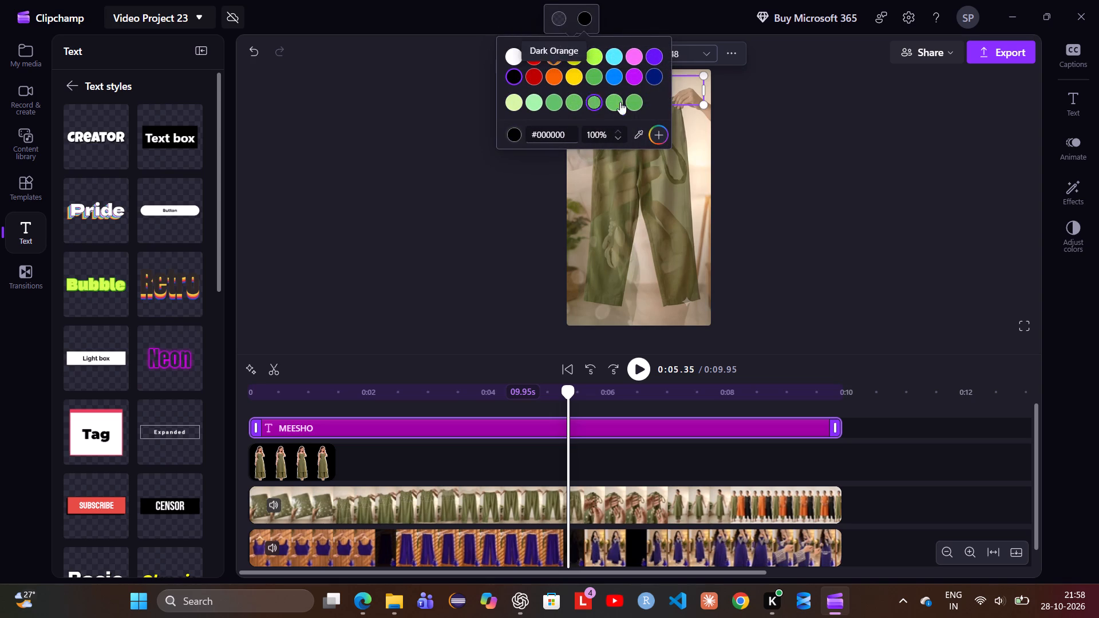
pyautogui.click(727, 141)
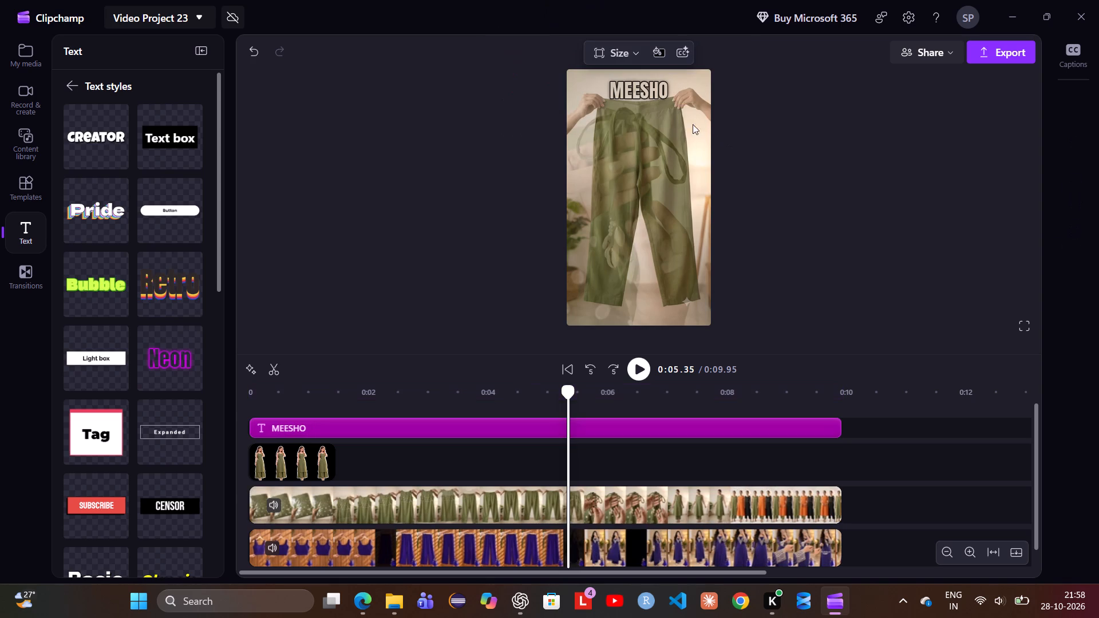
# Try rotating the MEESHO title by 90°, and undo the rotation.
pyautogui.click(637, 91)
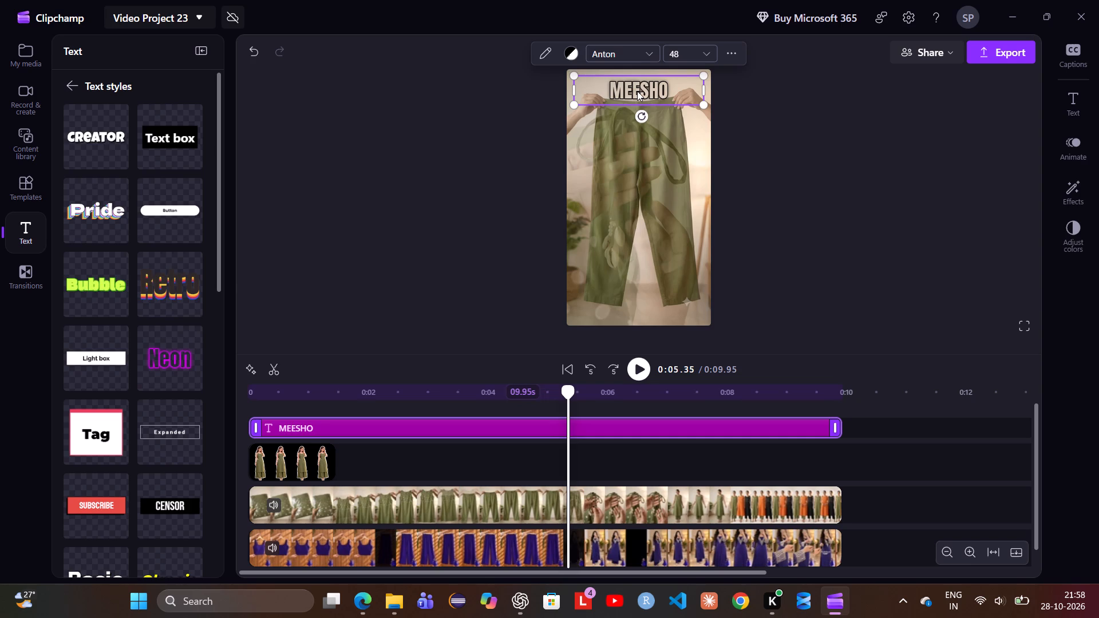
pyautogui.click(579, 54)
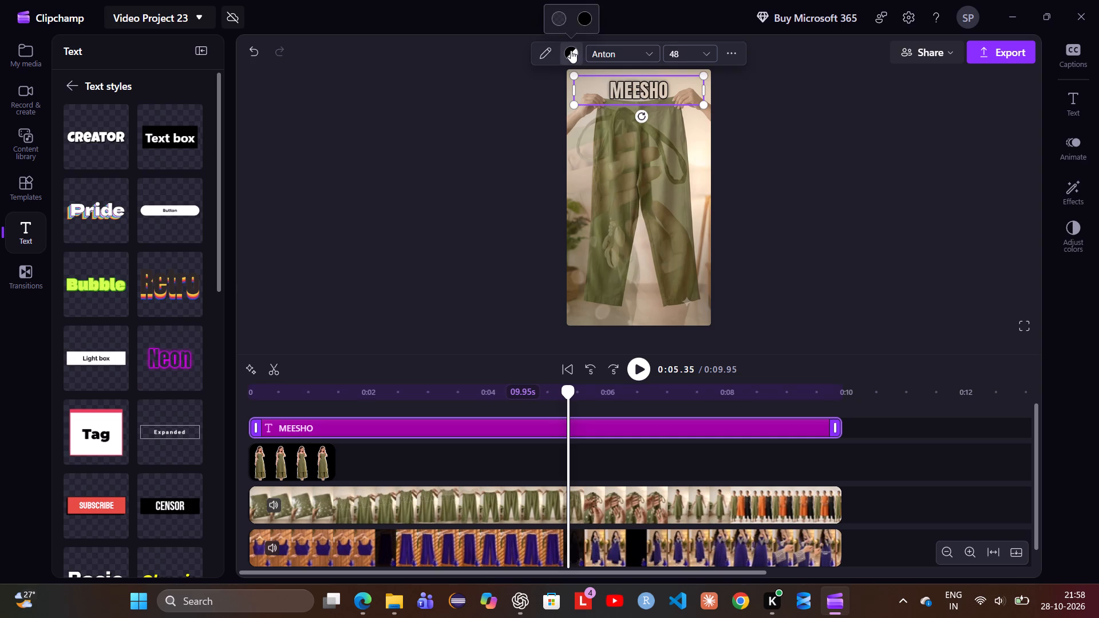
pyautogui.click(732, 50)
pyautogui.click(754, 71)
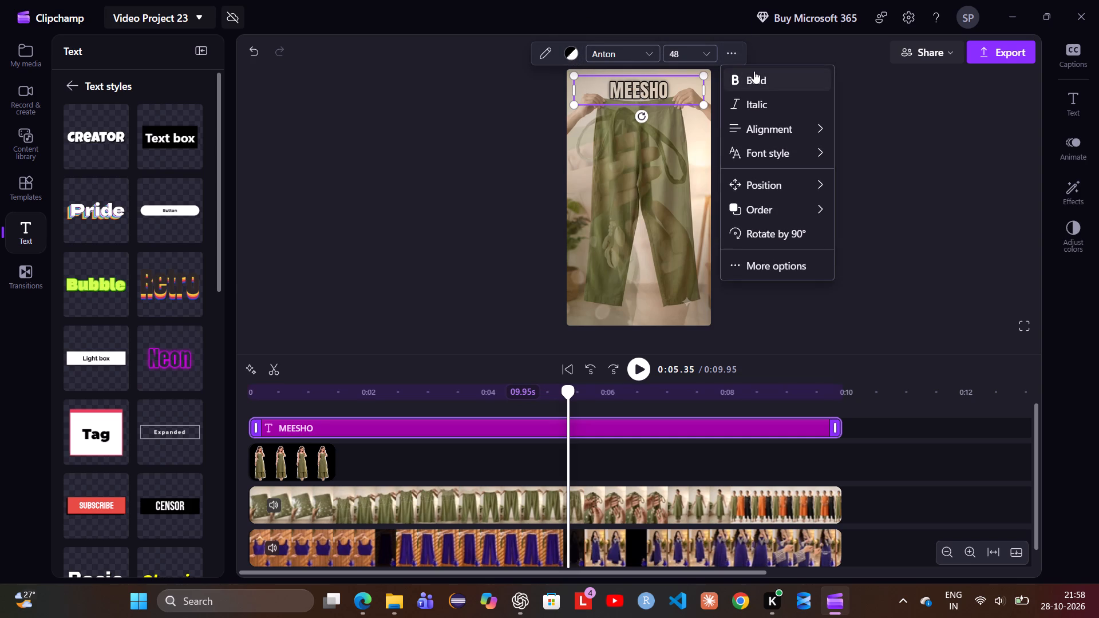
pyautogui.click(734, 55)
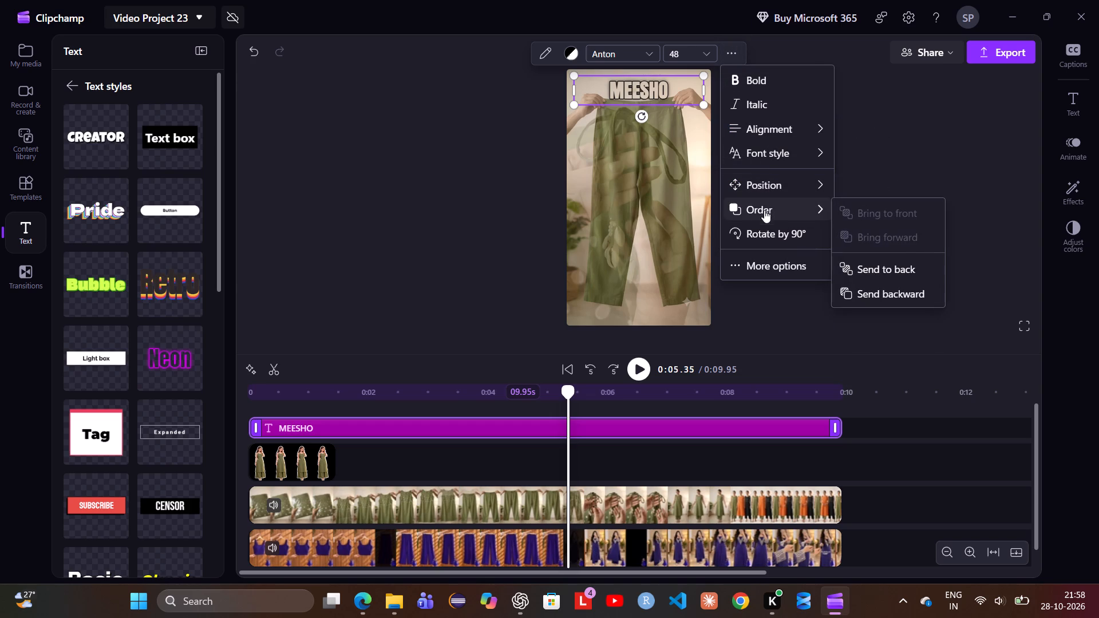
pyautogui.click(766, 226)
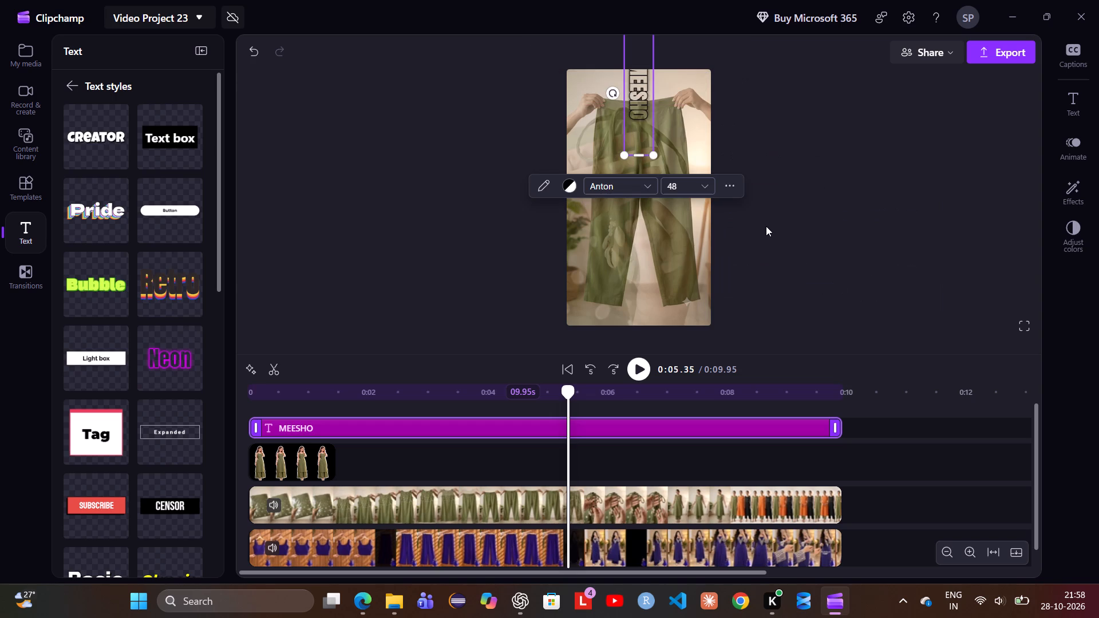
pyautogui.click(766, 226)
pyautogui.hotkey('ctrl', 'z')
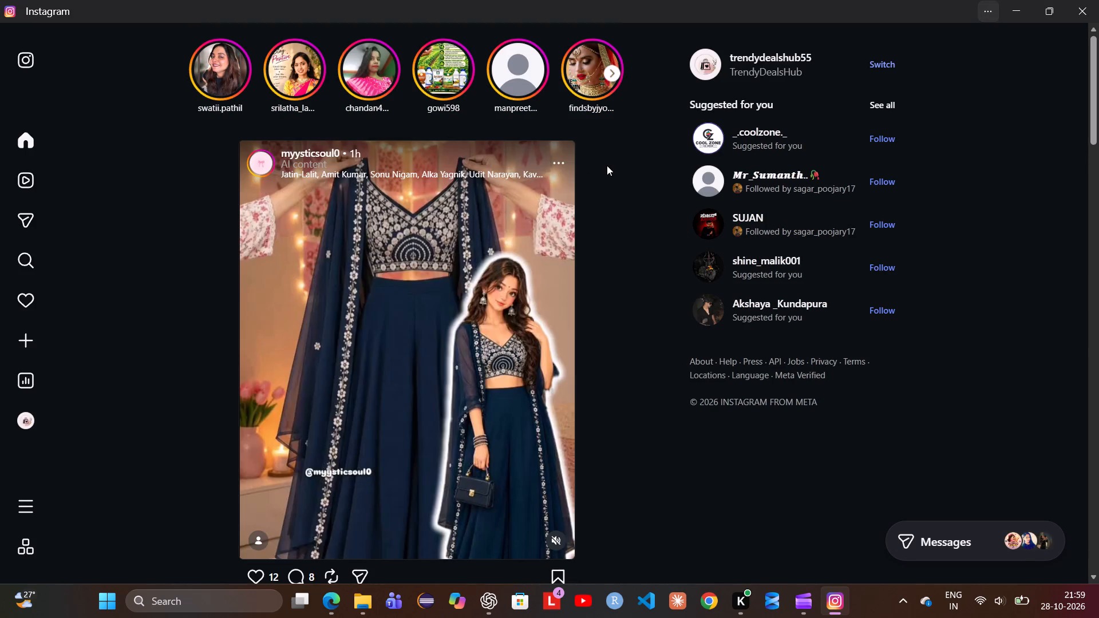
# In Instagram, start a new post using Video Project 23.mp4 from the Downloads folder.
pyautogui.scroll(-1, 355, 287)
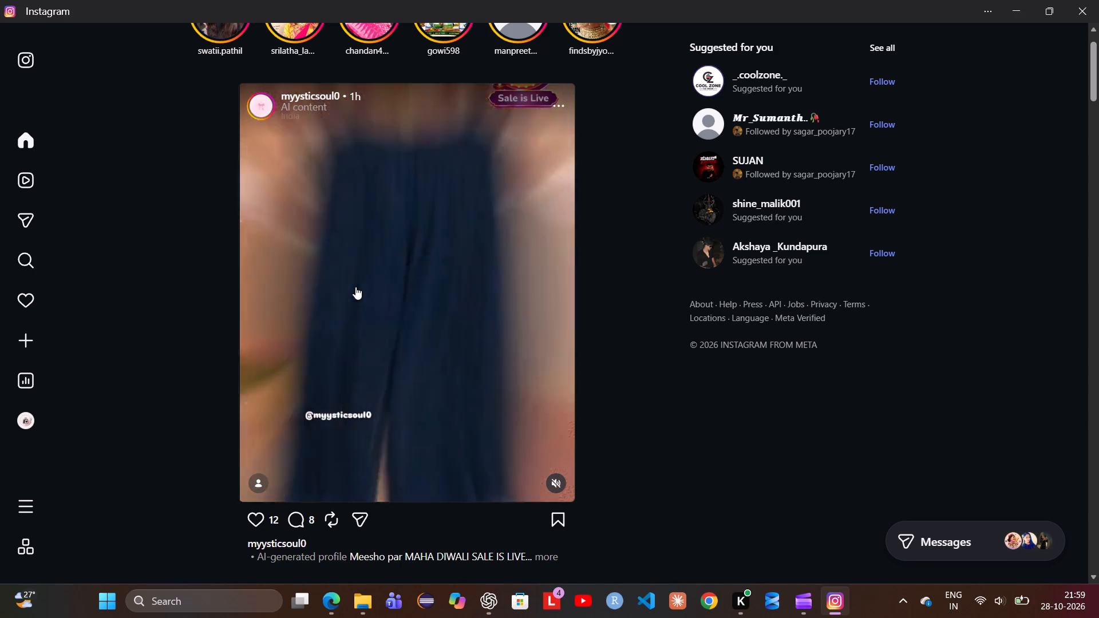
pyautogui.click(18, 342)
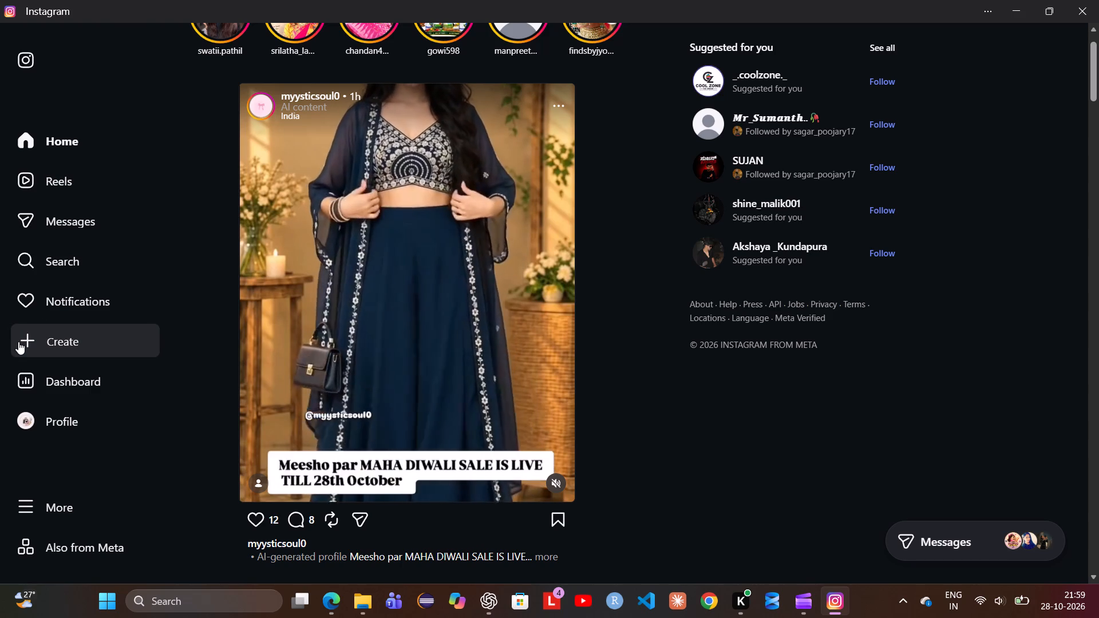
pyautogui.click(42, 371)
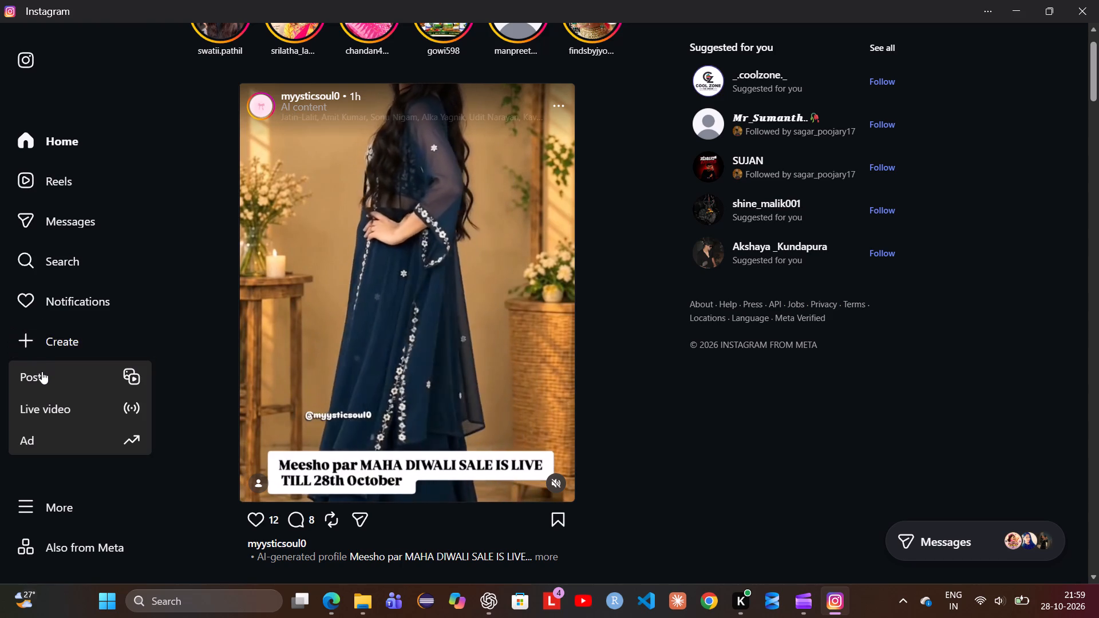
pyautogui.click(514, 356)
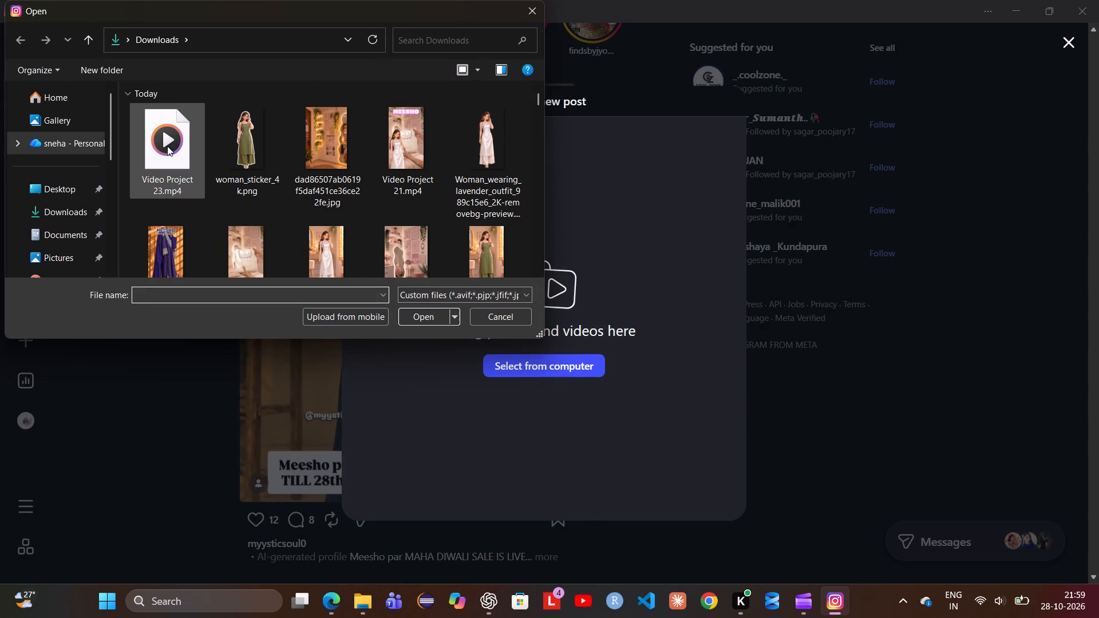
pyautogui.click(158, 140)
pyautogui.click(416, 311)
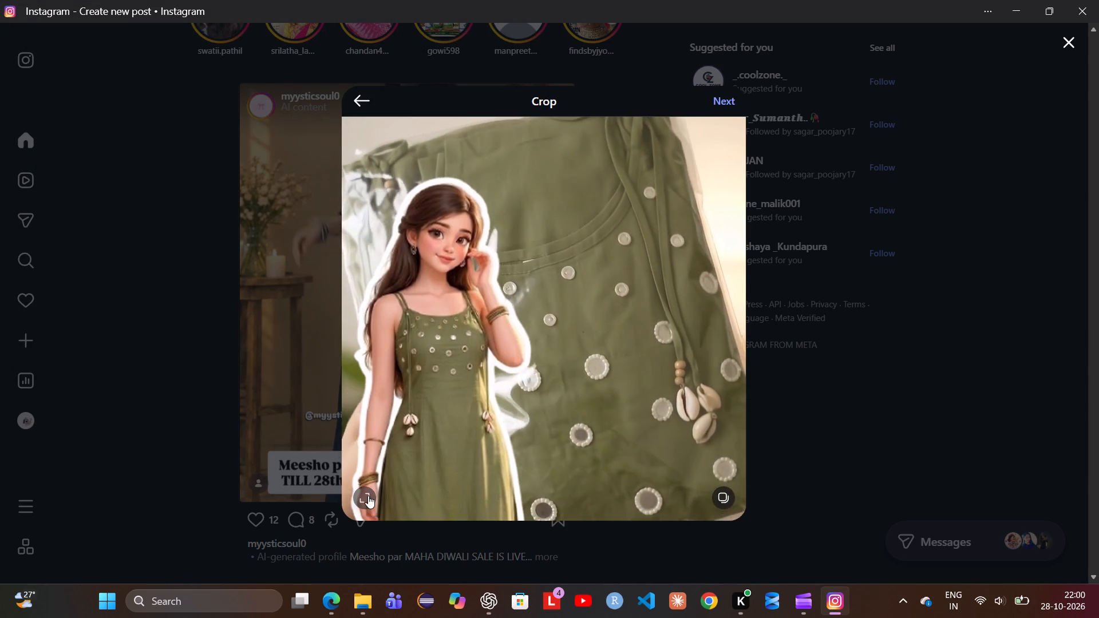
# Set the post video's crop to the Original aspect ratio and proceed to the editing stage.
pyautogui.click(368, 496)
pyautogui.click(420, 350)
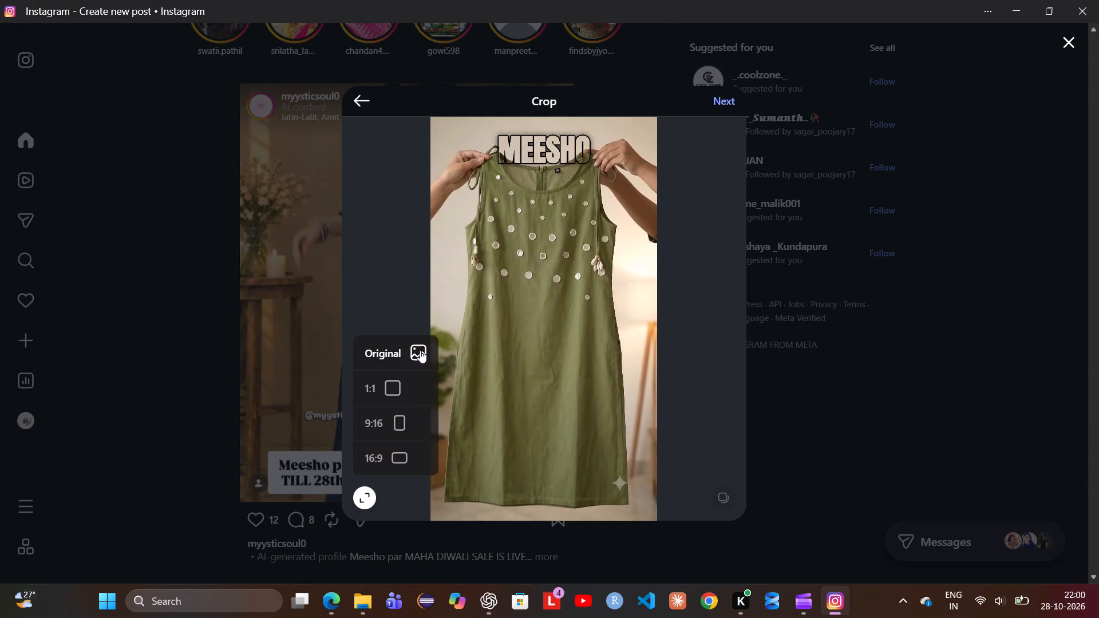
pyautogui.click(725, 104)
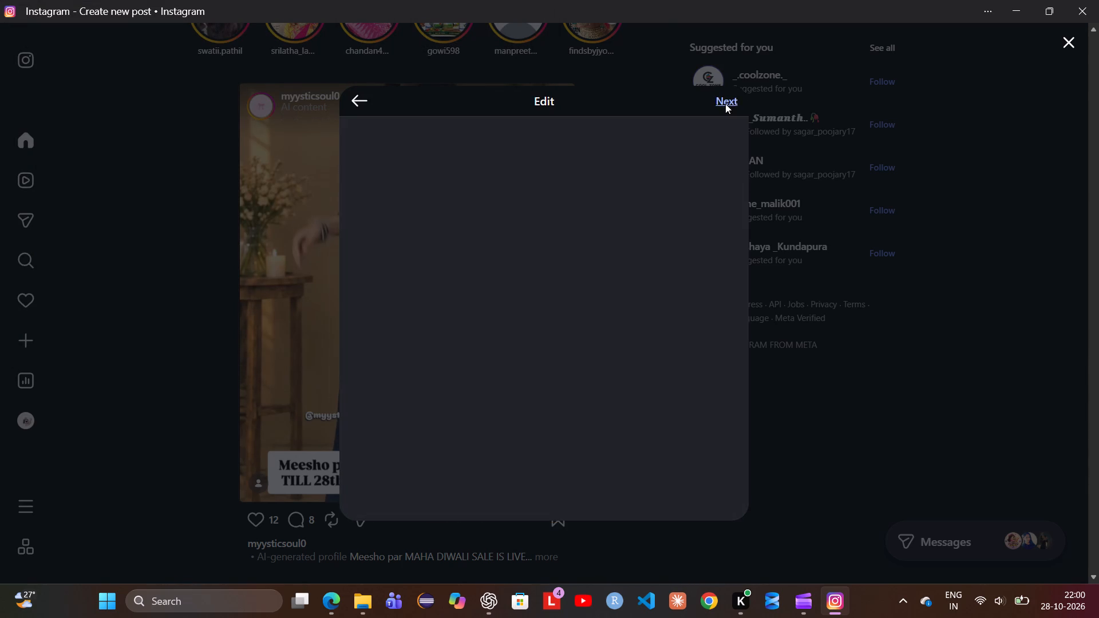
# Set the cover photo to the early frame showing the woman sticker in front of the packaged green outfit.
pyautogui.click(698, 171)
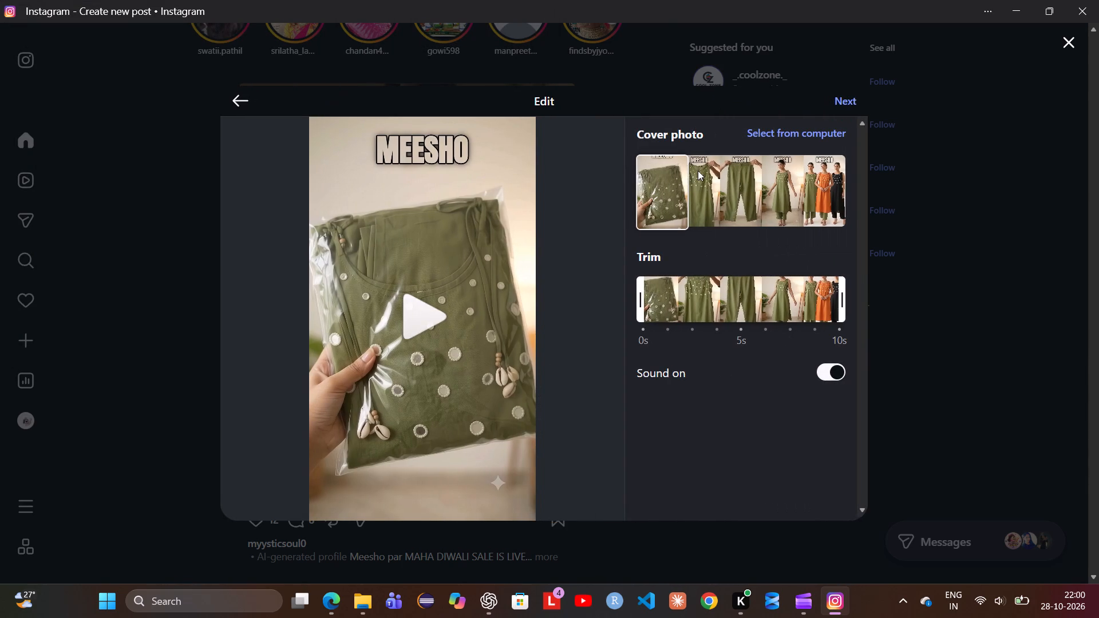
pyautogui.moveTo(686, 175); pyautogui.dragTo(719, 175)
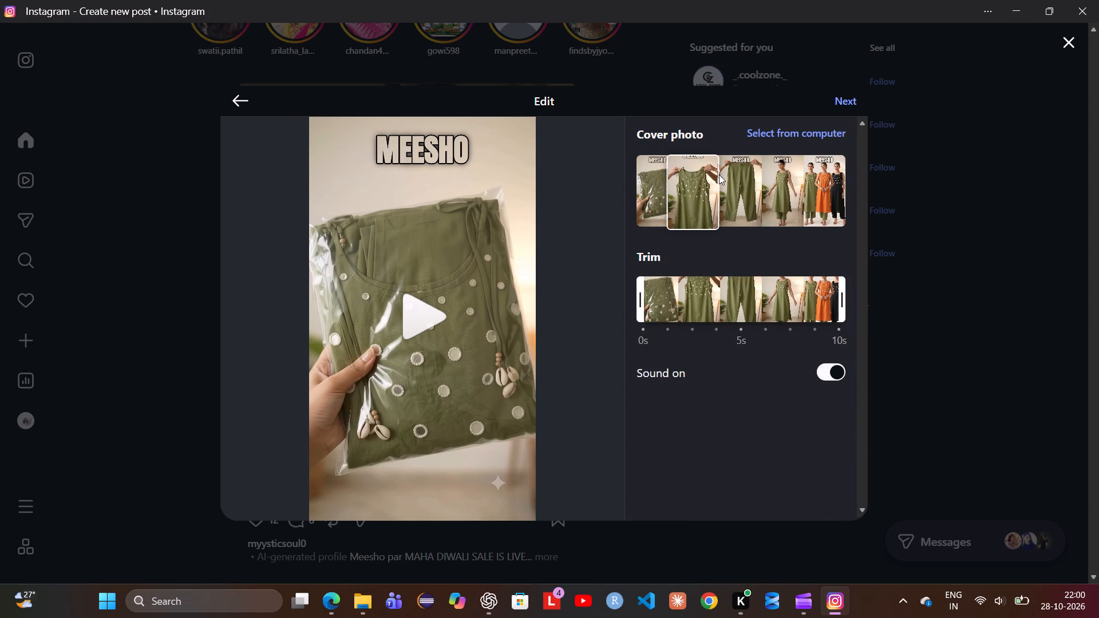
pyautogui.moveTo(672, 184); pyautogui.dragTo(667, 185)
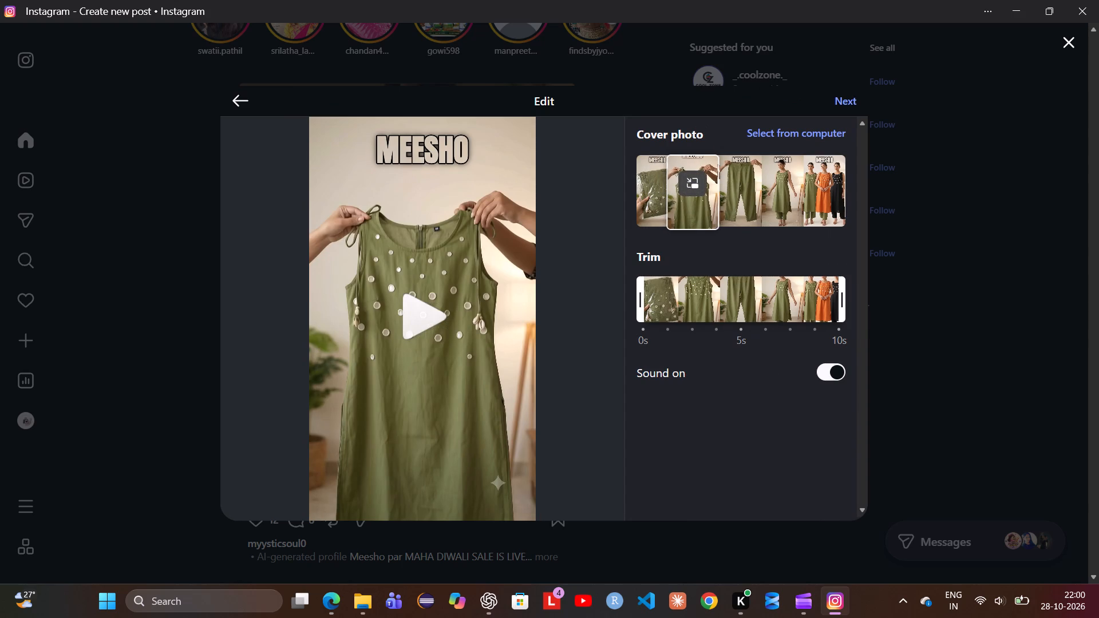
pyautogui.moveTo(667, 185); pyautogui.dragTo(658, 186)
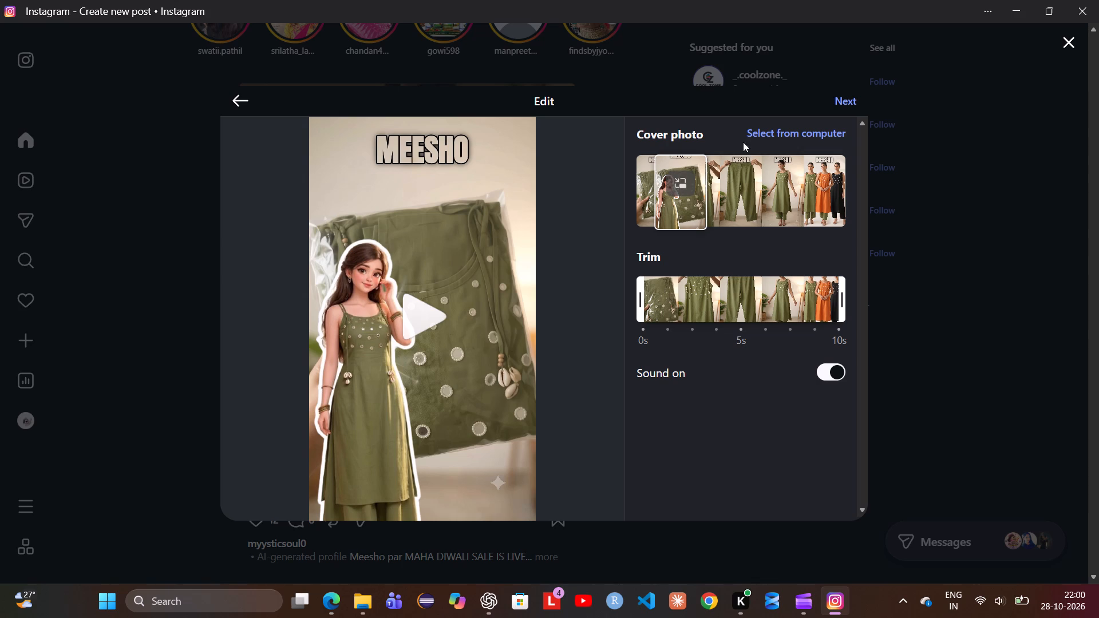
# In Instagram, continue from editing to the new reel's details and paste the copied olive green outfit caption with its hashtags.
pyautogui.click(843, 100)
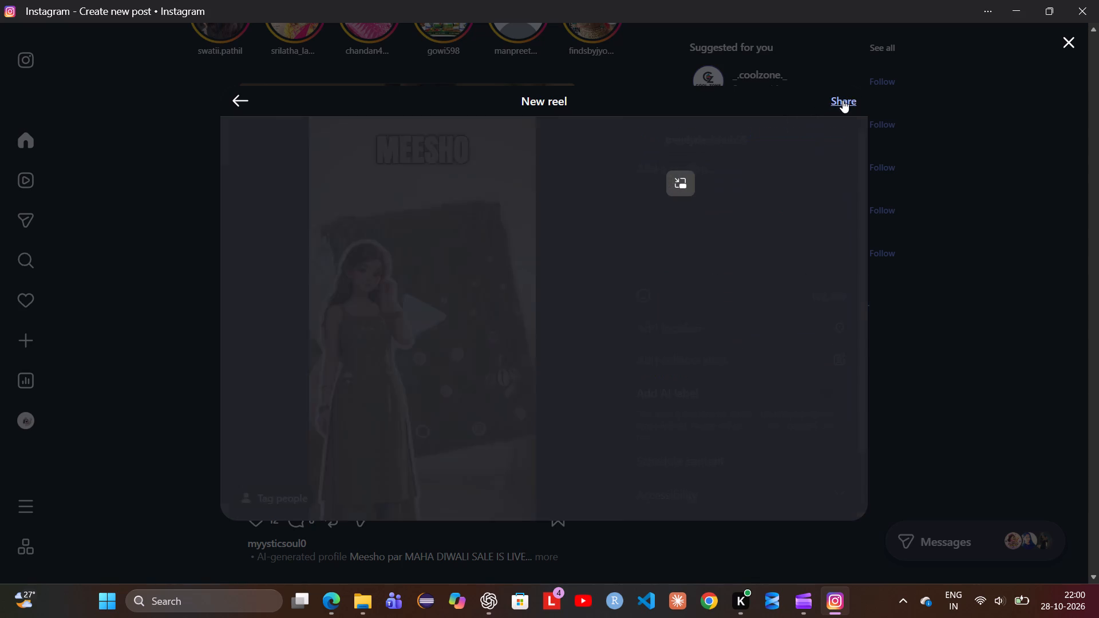
pyautogui.click(725, 180)
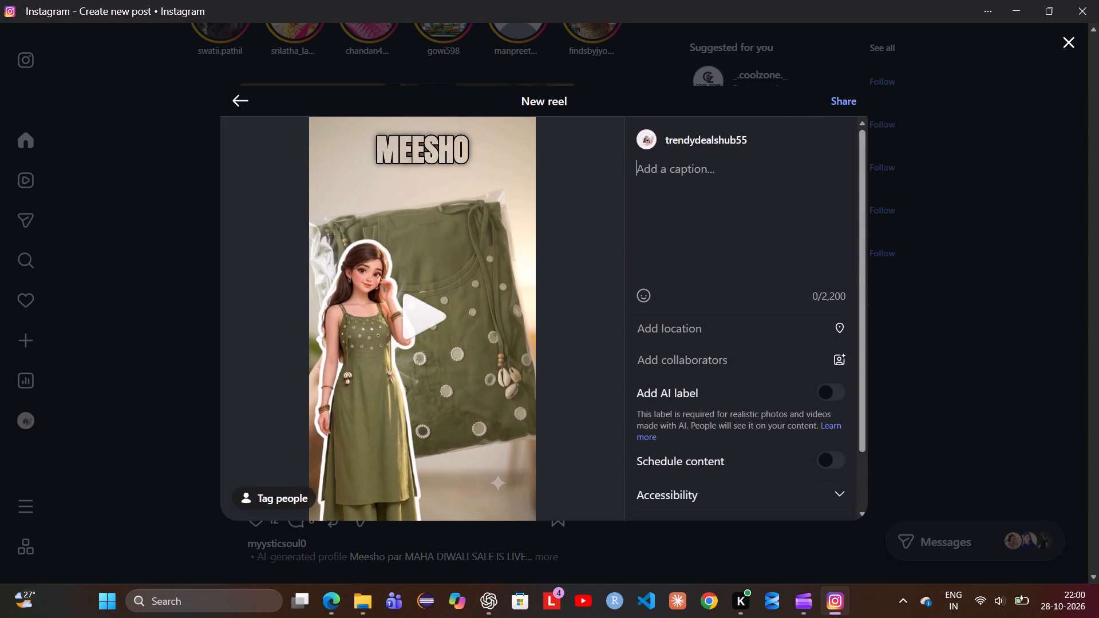
pyautogui.hotkey('ctrl', 'v')
# Link the caption's hashtags to the suggested #everydaystyle, #olivegreenoutfit, #coordset and #ethnicwear.
pyautogui.click(652, 326)
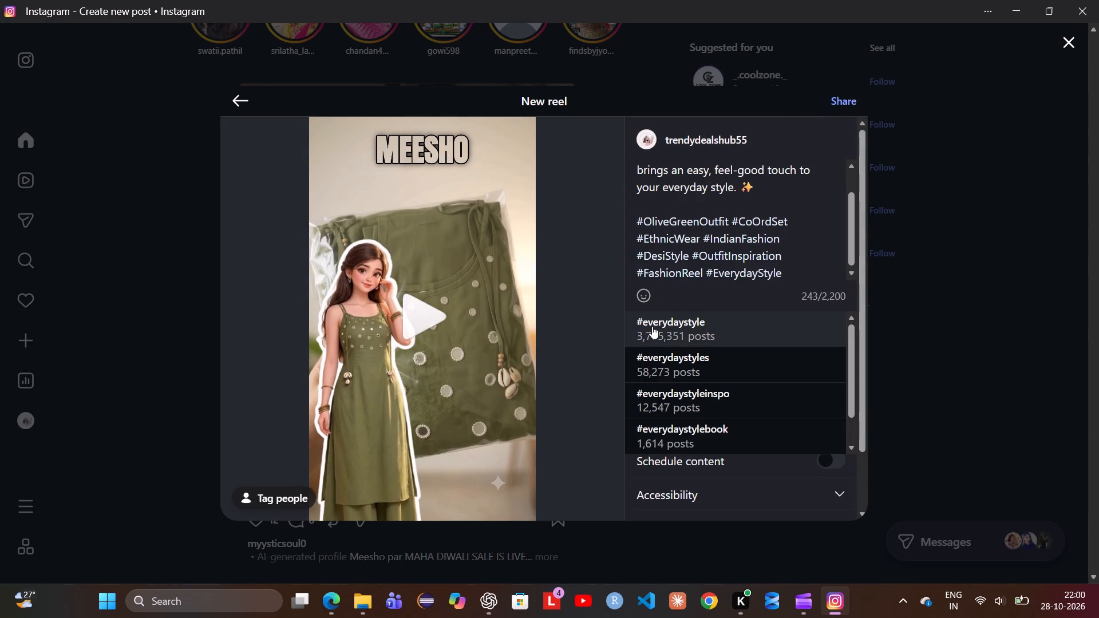
pyautogui.click(728, 220)
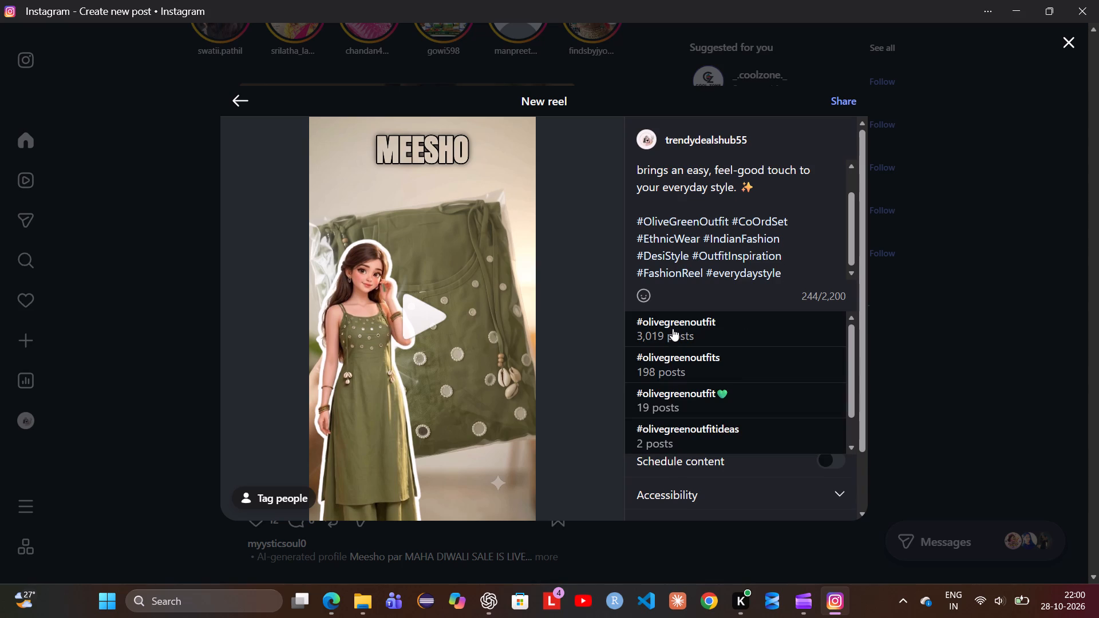
pyautogui.click(673, 328)
pyautogui.click(760, 221)
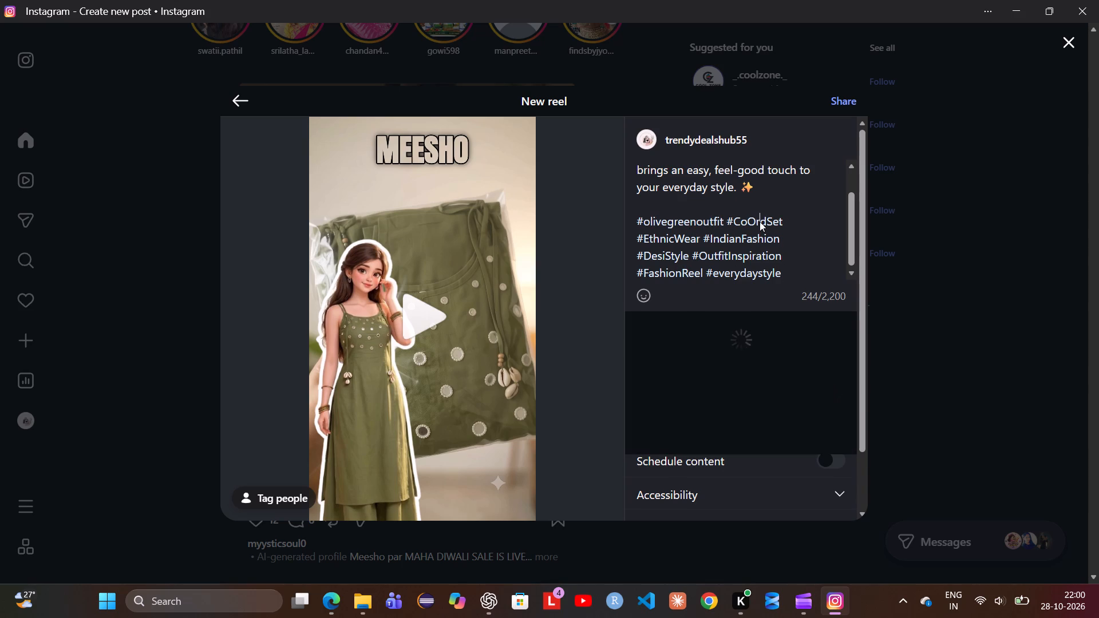
pyautogui.click(681, 324)
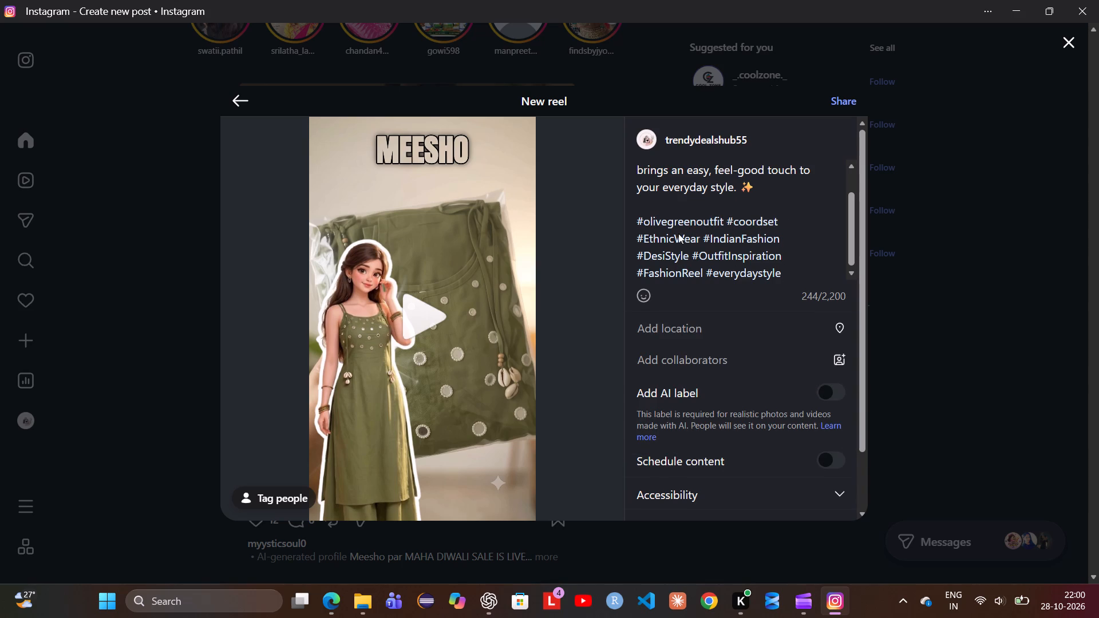
pyautogui.click(671, 233)
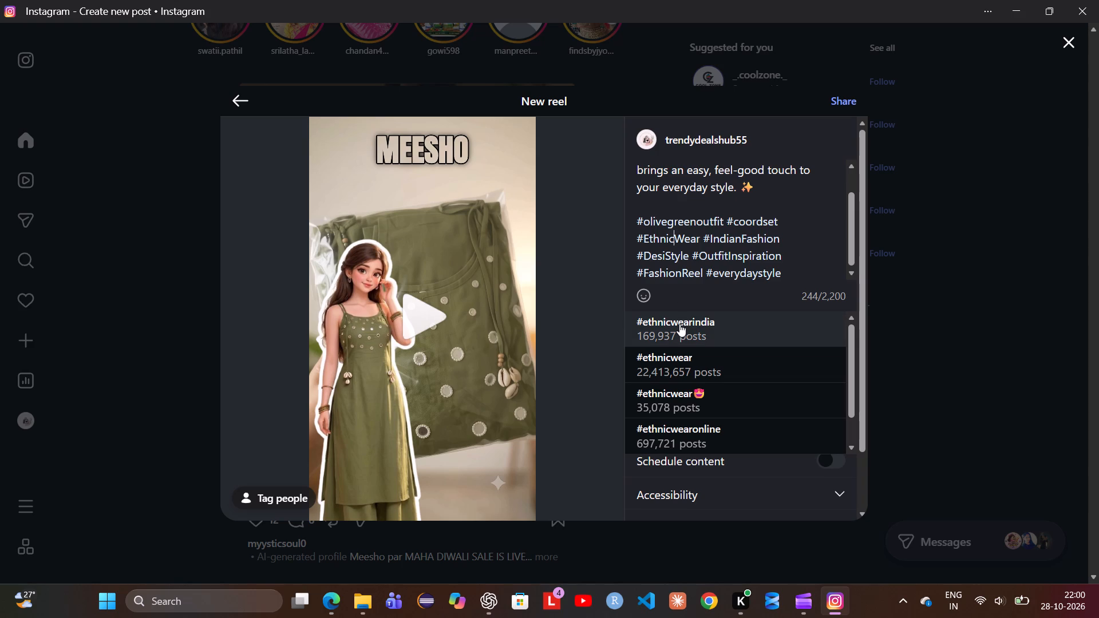
pyautogui.click(679, 362)
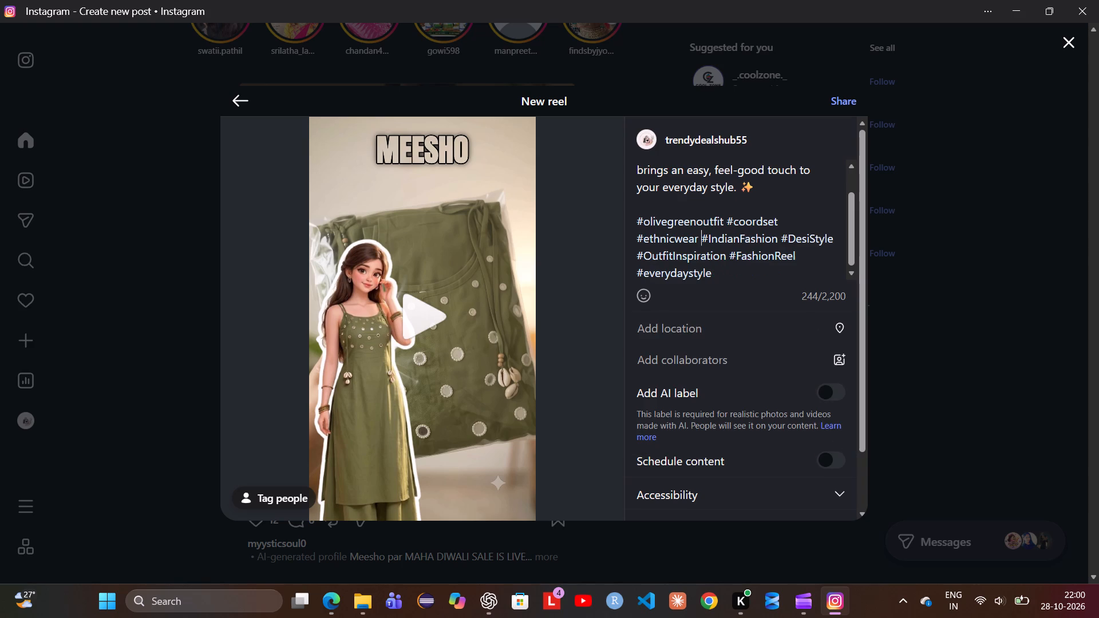
# Replace the #IndianFashion, #DesiStyle and #OutfitInspiration hashtags with the suggested #indianfashionblogger, #desistyle and #outfitinspirations.
pyautogui.click(727, 234)
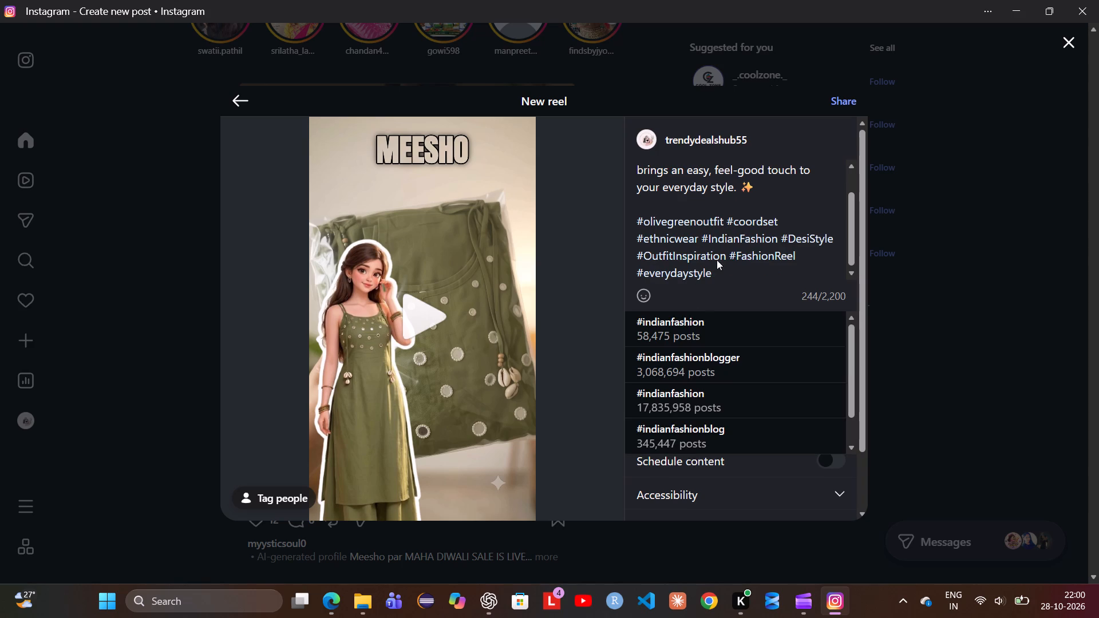
pyautogui.click(684, 359)
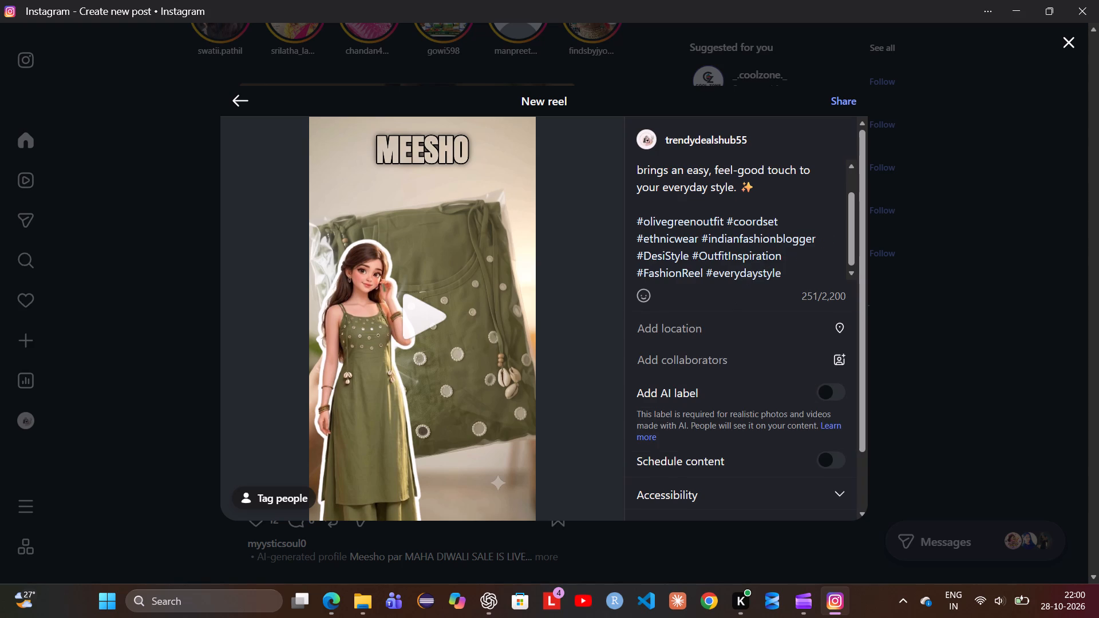
pyautogui.click(670, 252)
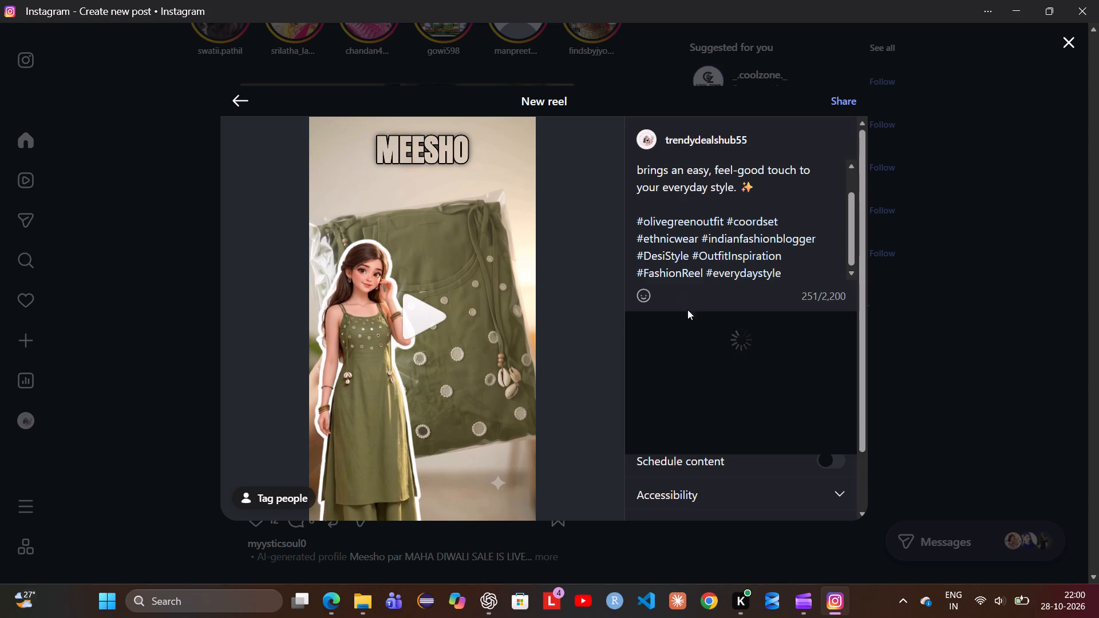
pyautogui.click(687, 336)
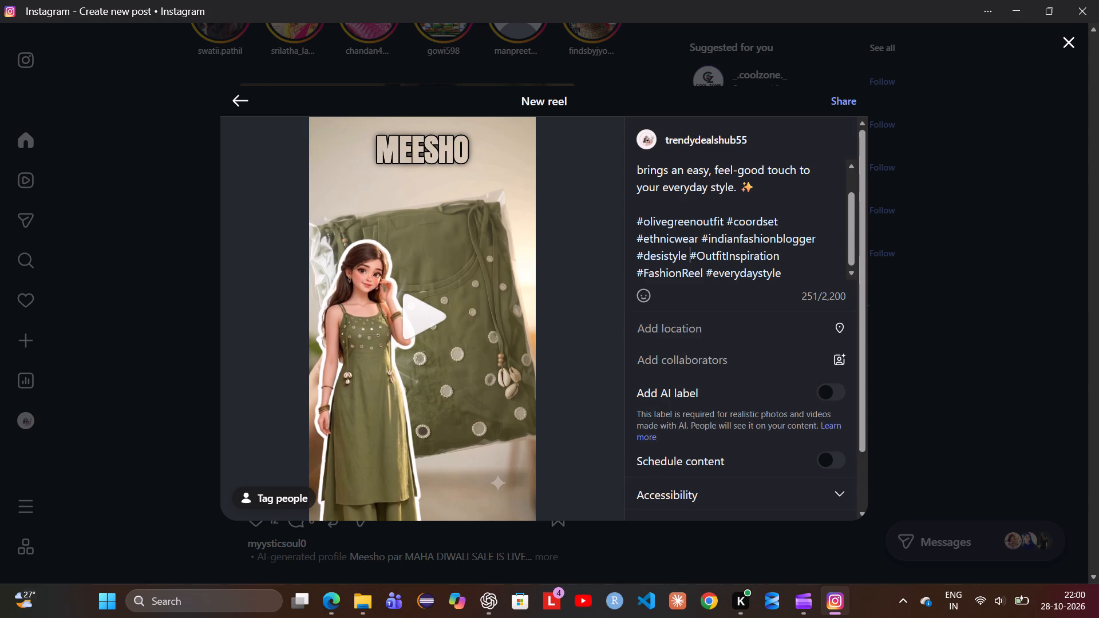
pyautogui.click(729, 256)
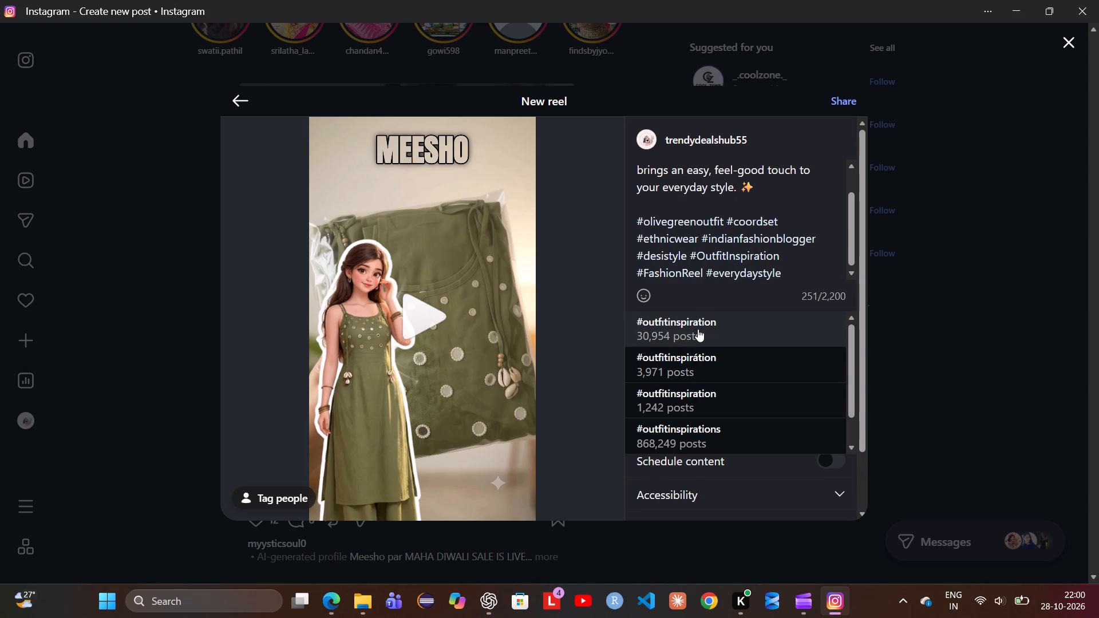
pyautogui.click(683, 425)
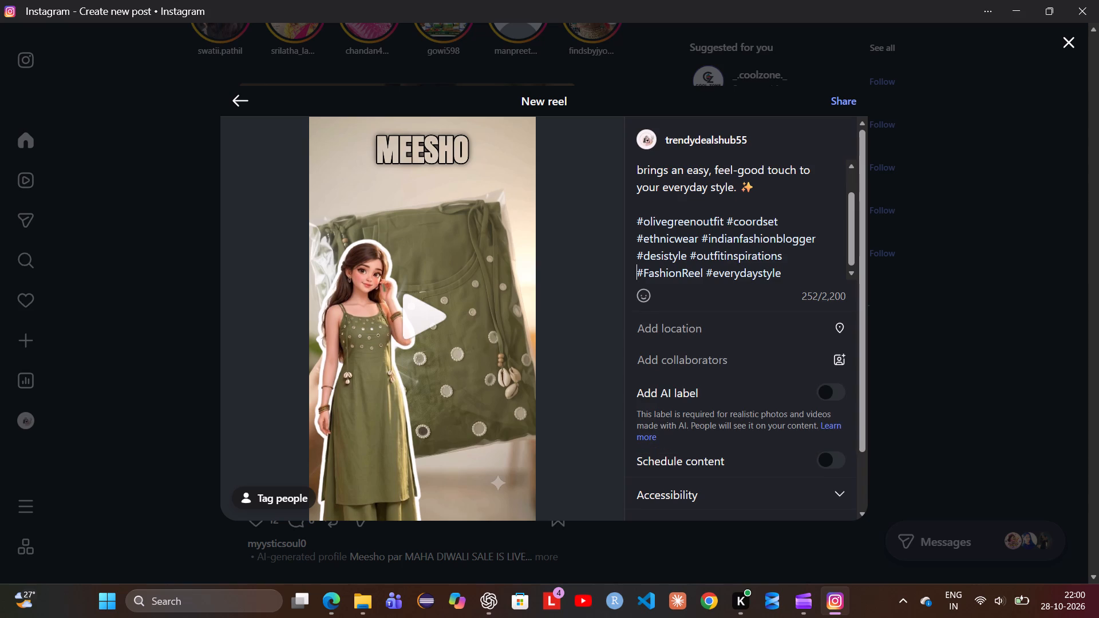
# Bring up the hashtag suggestions for #FashionReel in the reel's caption.
pyautogui.click(677, 276)
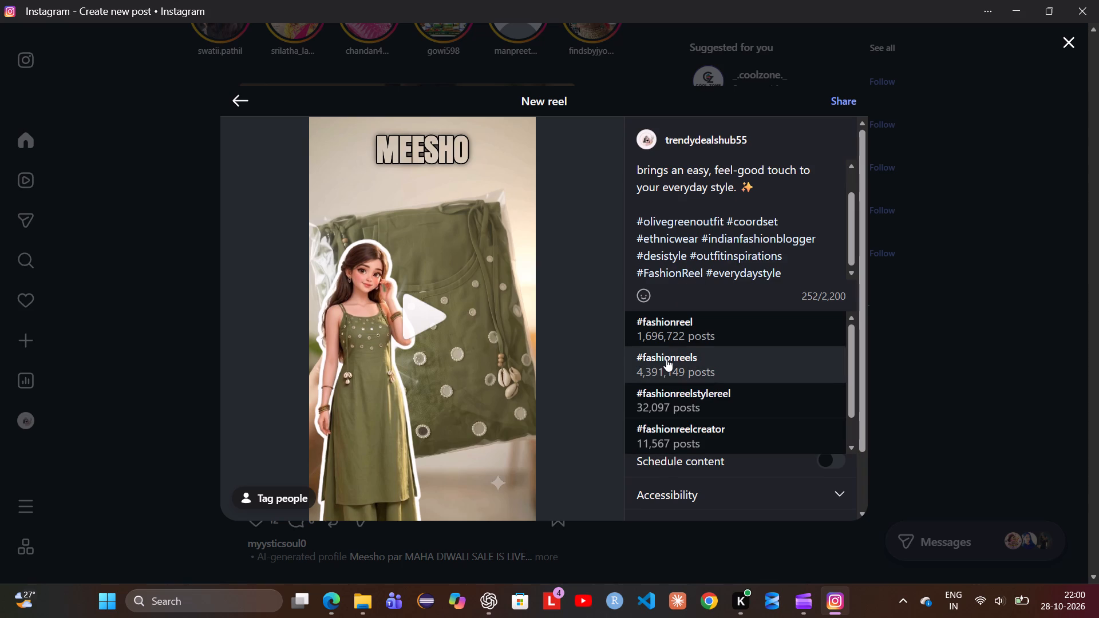
# Replace #FashionReel with the suggested #fashionreels and link the closing hashtag to the suggested #everydaystyle in the reel's caption.
pyautogui.click(666, 359)
pyautogui.click(736, 274)
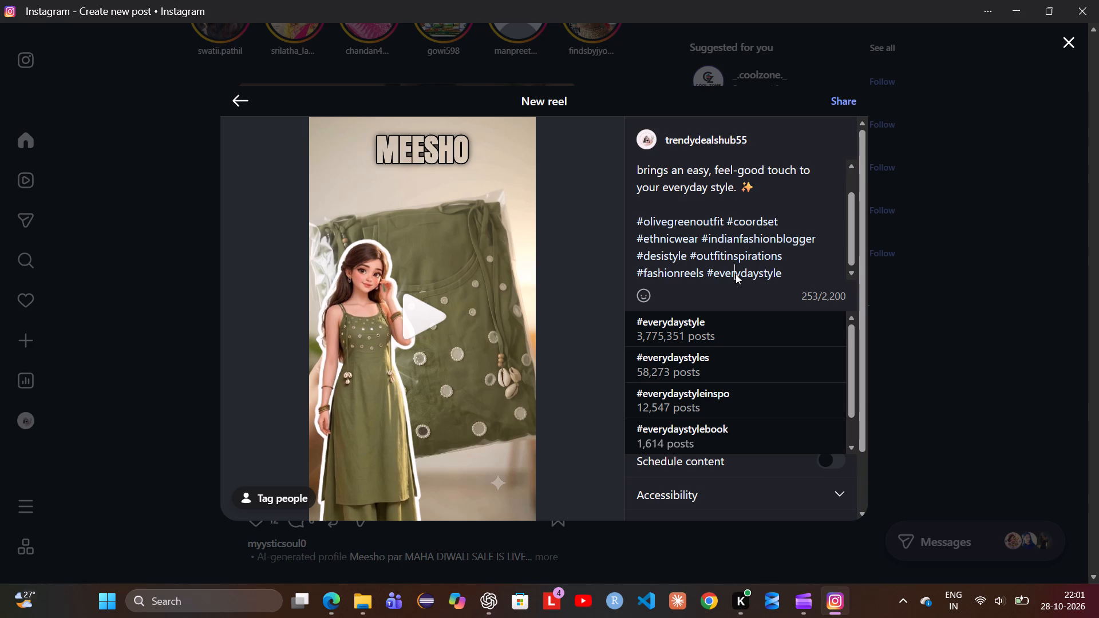
pyautogui.click(685, 331)
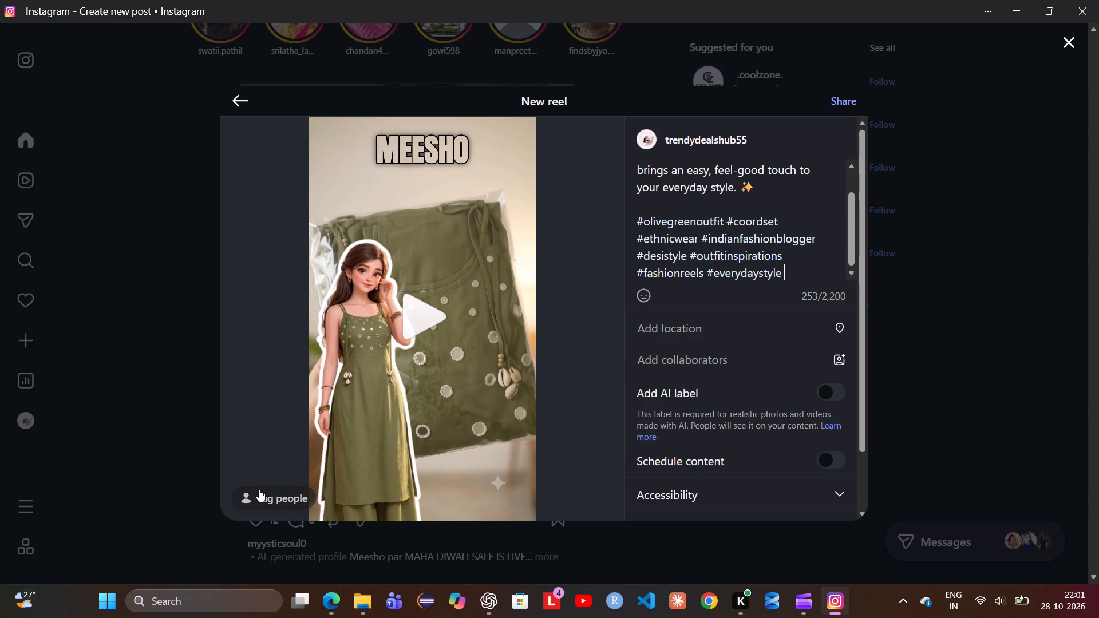
# Tag the verified Meesho account, meeshoapp, in the reel.
pyautogui.click(259, 489)
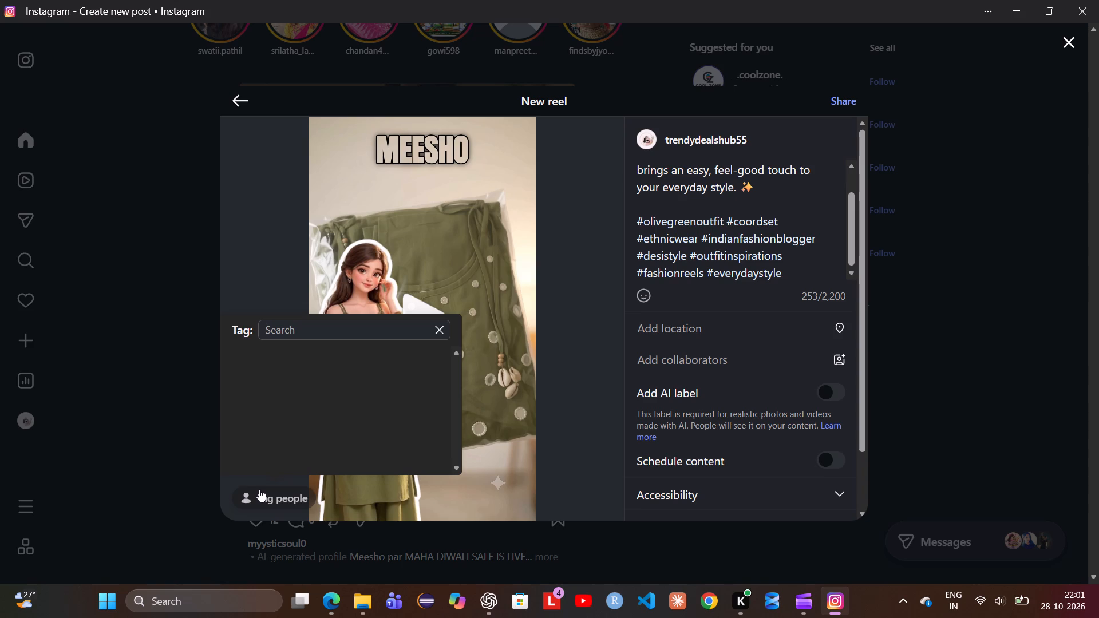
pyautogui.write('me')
pyautogui.click(346, 384)
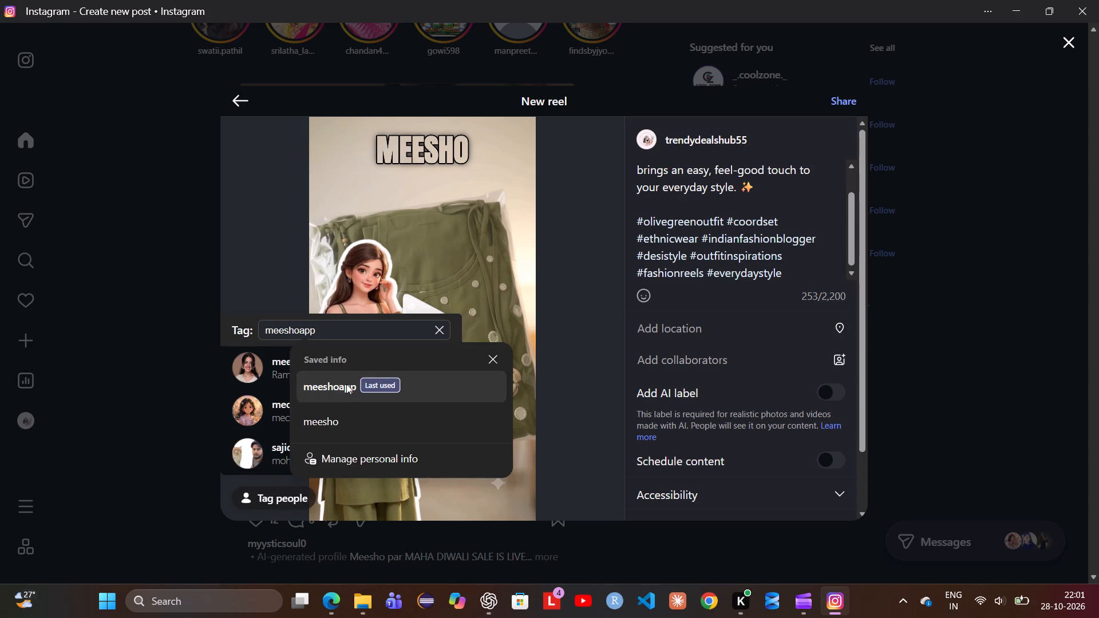
pyautogui.click(294, 366)
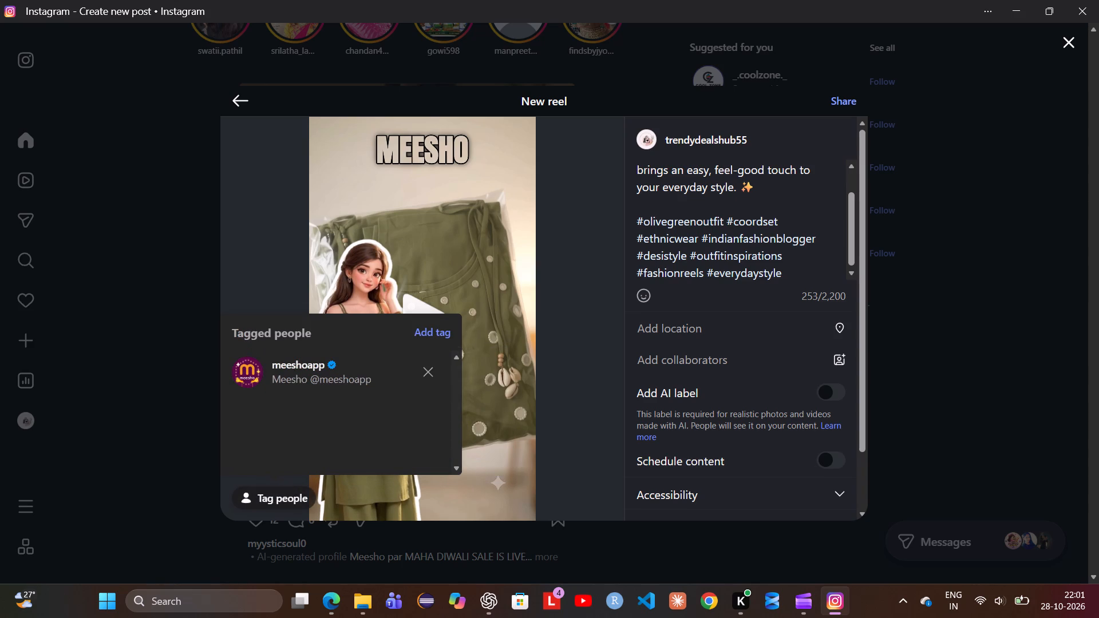
# Share the new reel with its caption and tagged account.
pyautogui.click(844, 102)
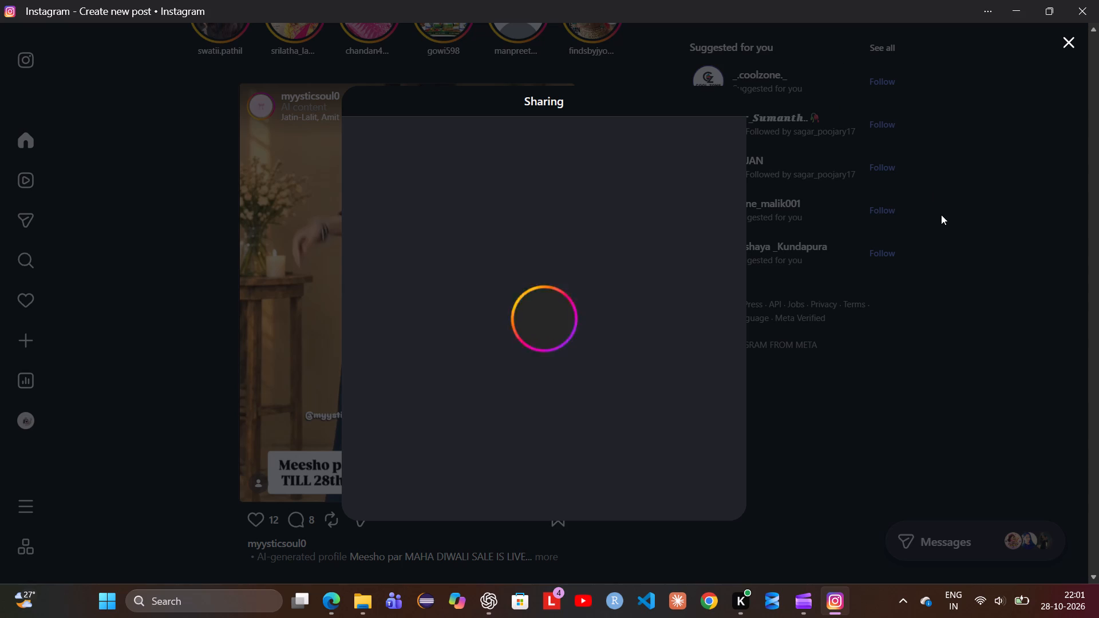
pyautogui.click(1080, 316)
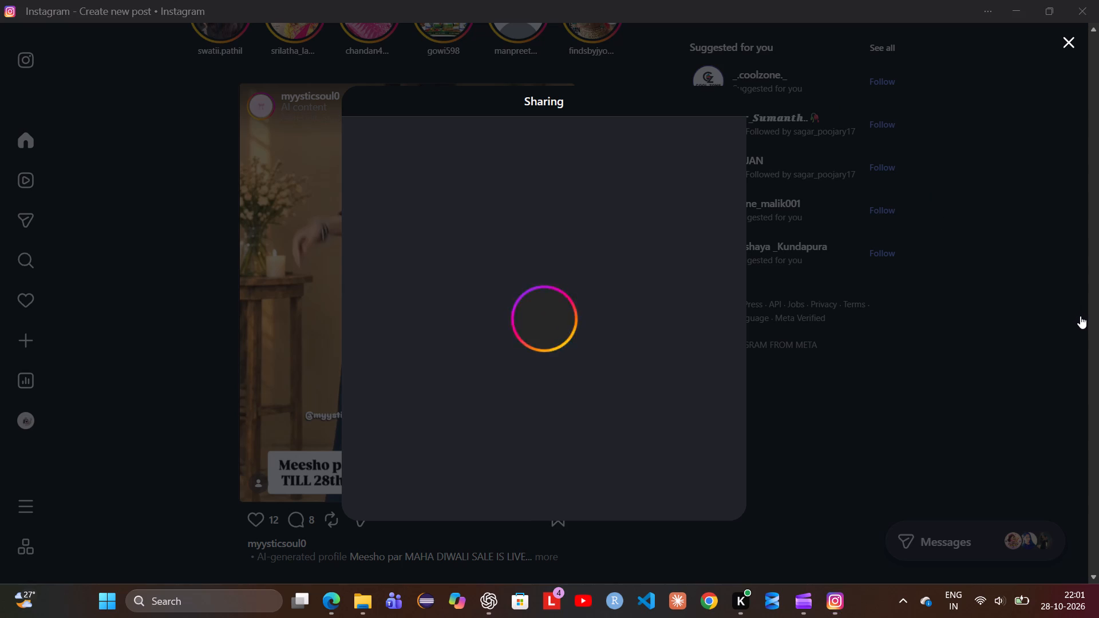